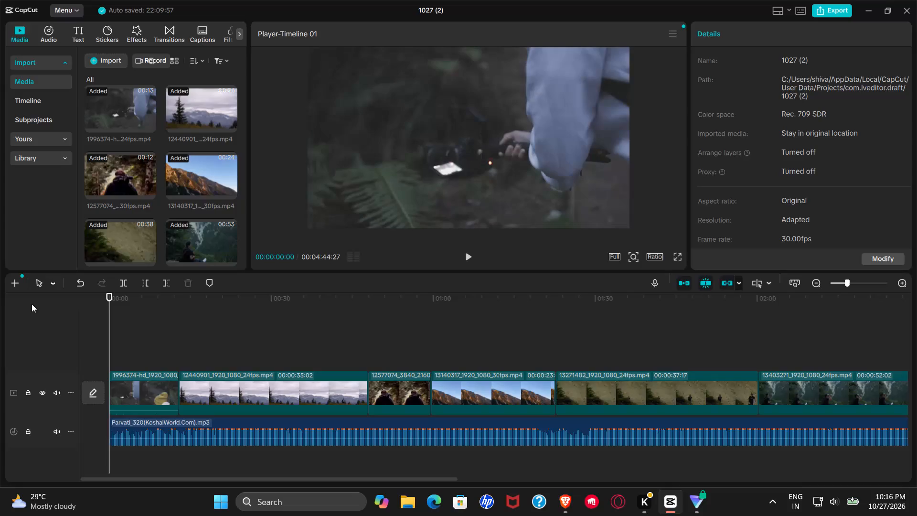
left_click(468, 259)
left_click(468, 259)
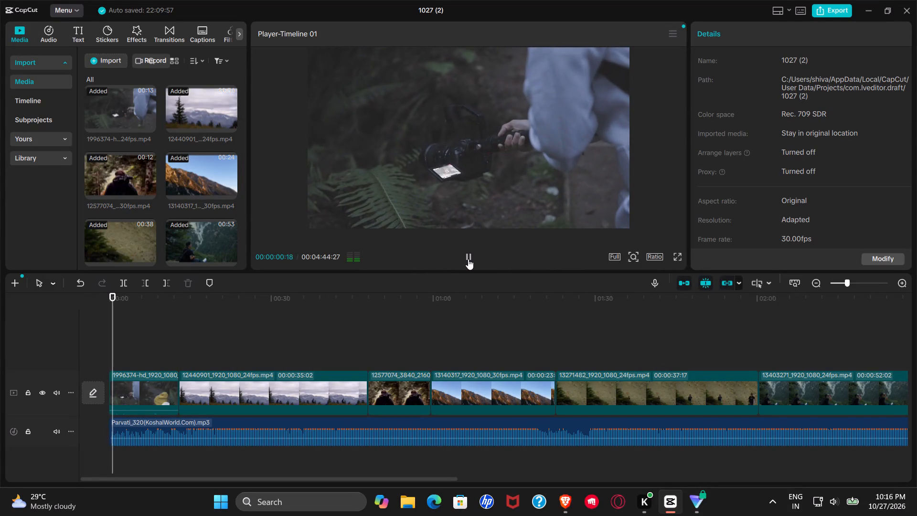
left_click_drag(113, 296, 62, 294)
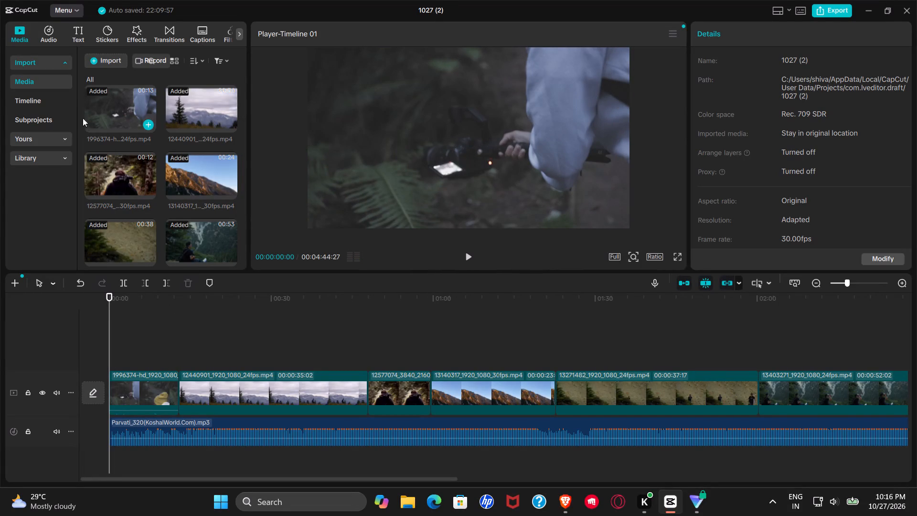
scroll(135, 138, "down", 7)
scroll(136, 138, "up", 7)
Add a default text clip at the timeline start and extend it to the end of the first video clip.
left_click(71, 40)
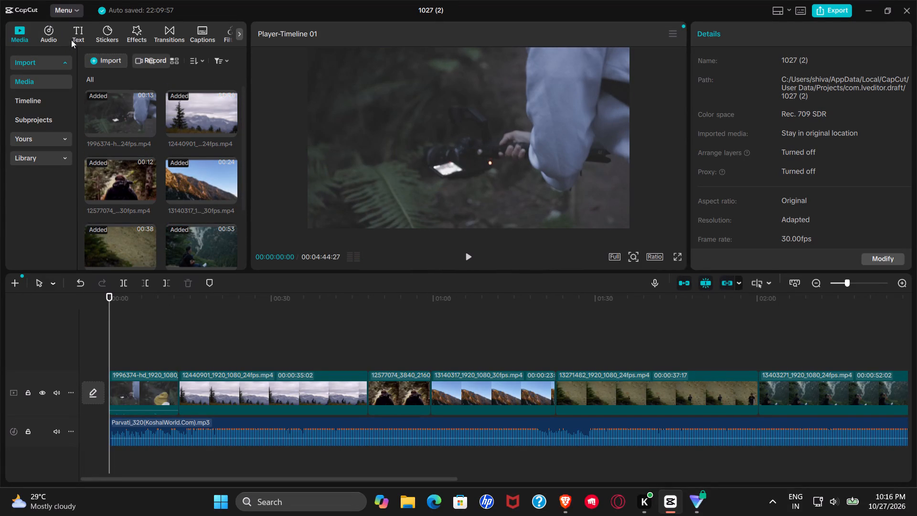
left_click(77, 32)
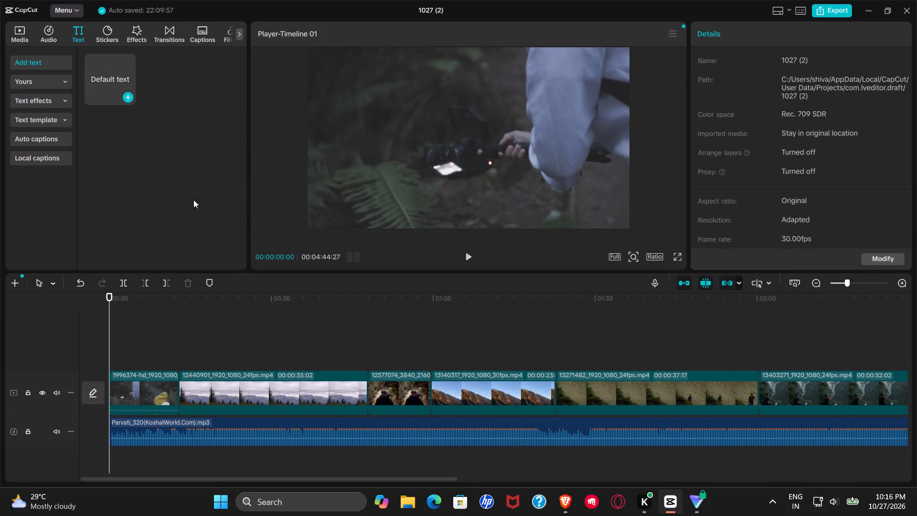
left_click_drag(120, 64, 112, 358)
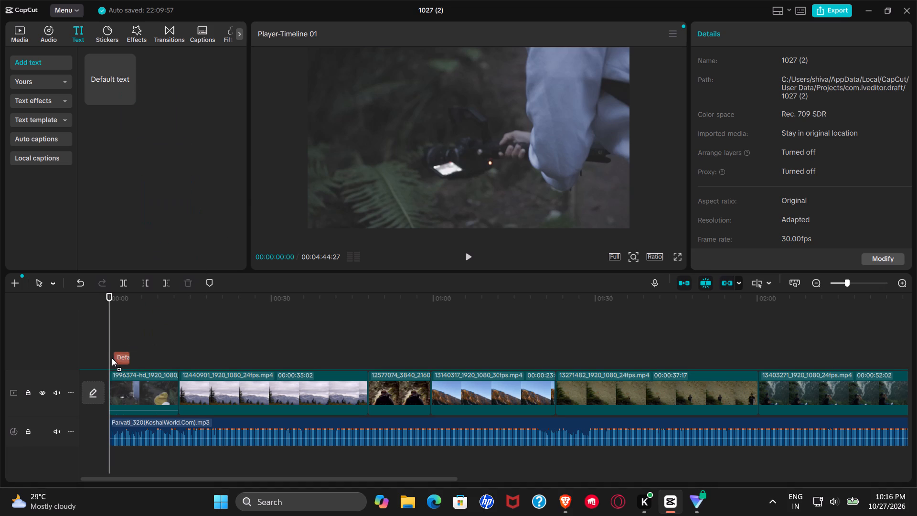
left_click_drag(112, 358, 111, 358)
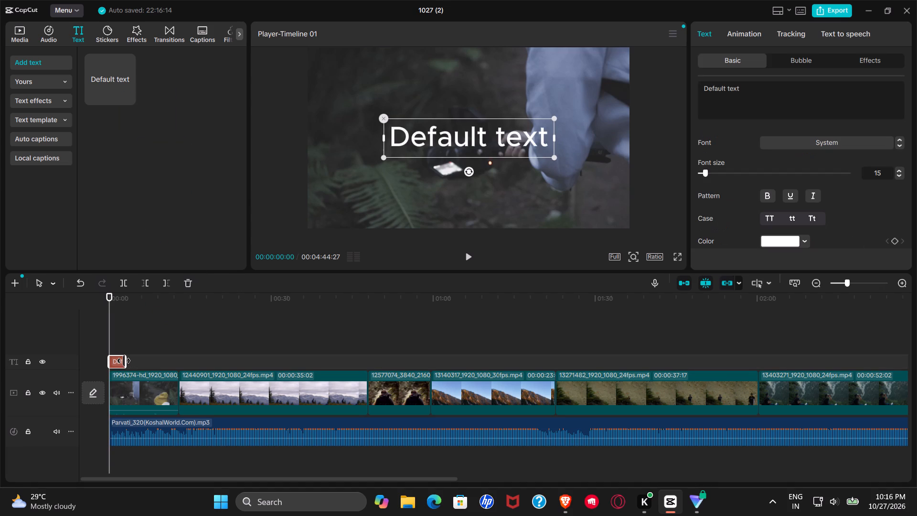
left_click_drag(124, 361, 195, 377)
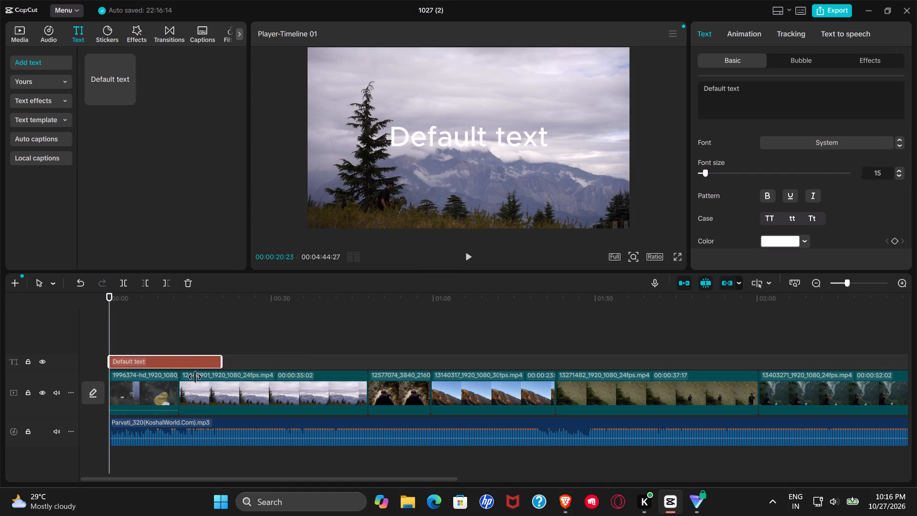
left_click_drag(195, 377, 178, 377)
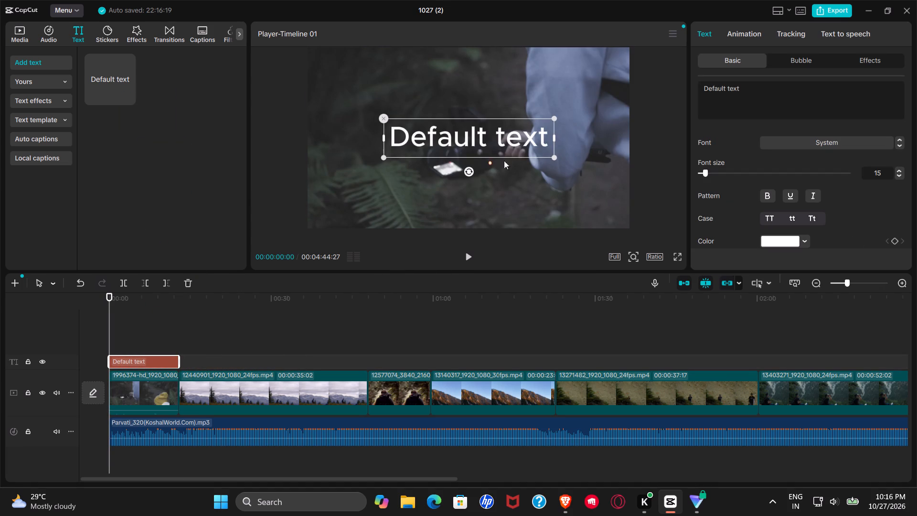
Replace the placeholder text over the first clip with "You have one life".
left_click(754, 91)
key("BackSpace")
key("BackSpace")
key("BackSpace")
key("BackSpace")
key("BackSpace")
key("BackSpace")
key("BackSpace")
key("BackSpace")
key("BackSpace")
key("BackSpace")
key("BackSpace")
key("BackSpace")
key("BackSpace")
key("BackSpace")
key("BackSpace")
key("BackSpace")
key("BackSpace")
key("BackSpace")
key("BackSpace")
key("BackSpace")
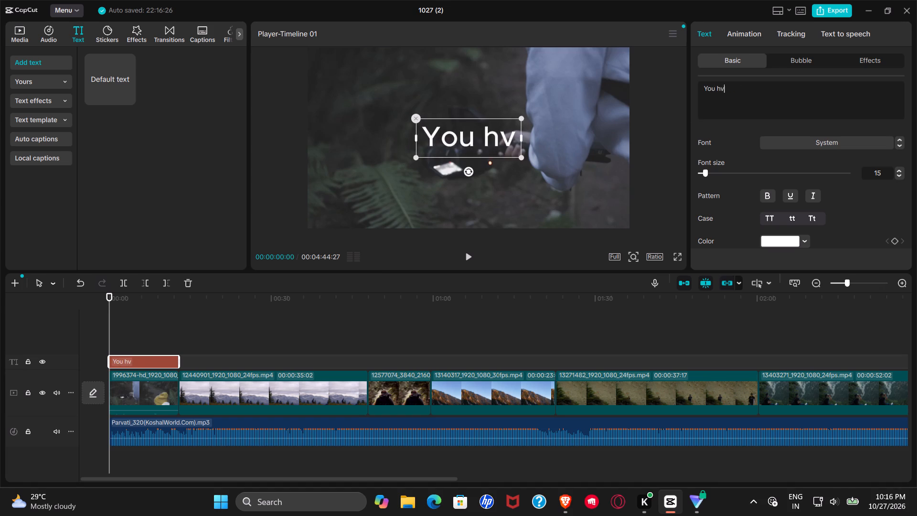
key("BackSpace")
type("ave one life")
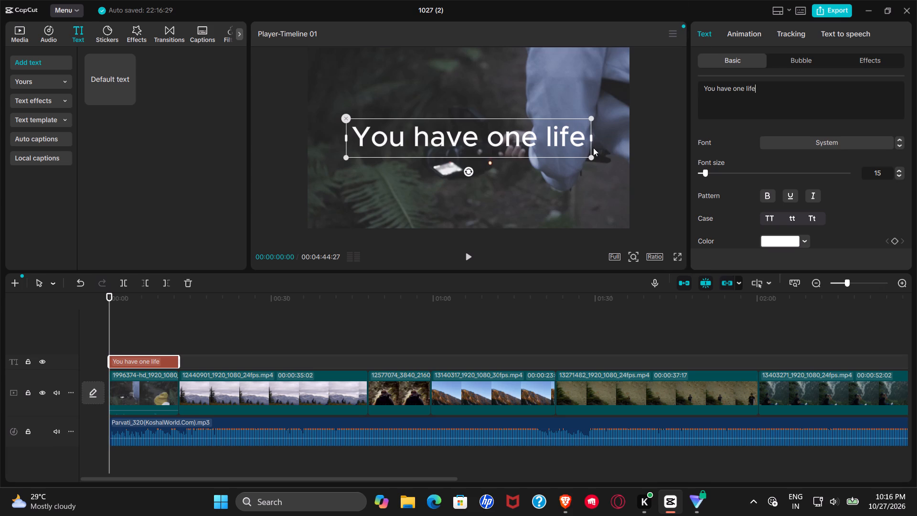
Shrink the "You have one life" title in the preview to a small line centred in the frame.
left_click_drag(590, 162, 479, 113)
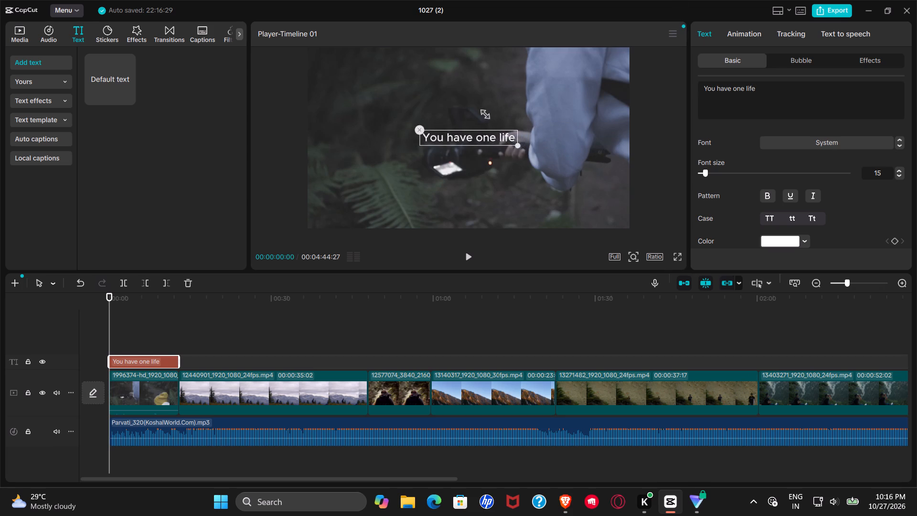
left_click_drag(479, 113, 448, 115)
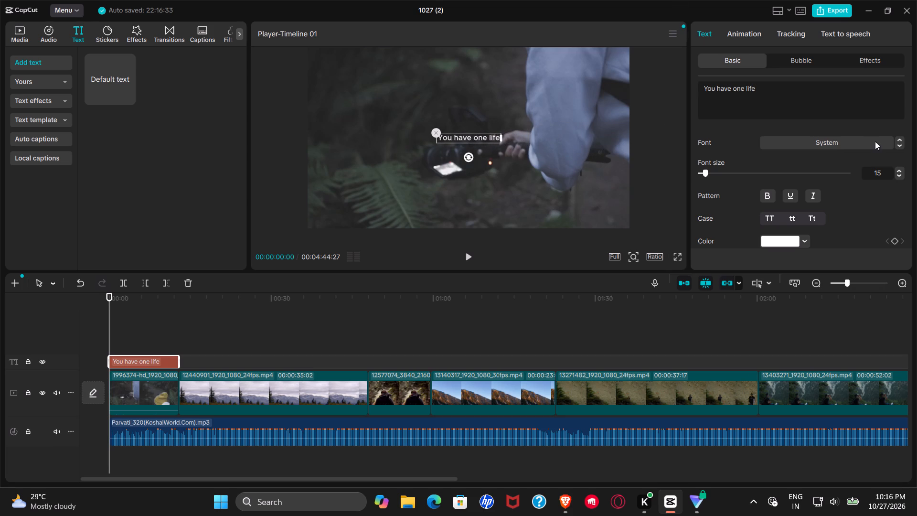
Change the font of the "You have one life" title to Aparajita Bold.
left_click(874, 139)
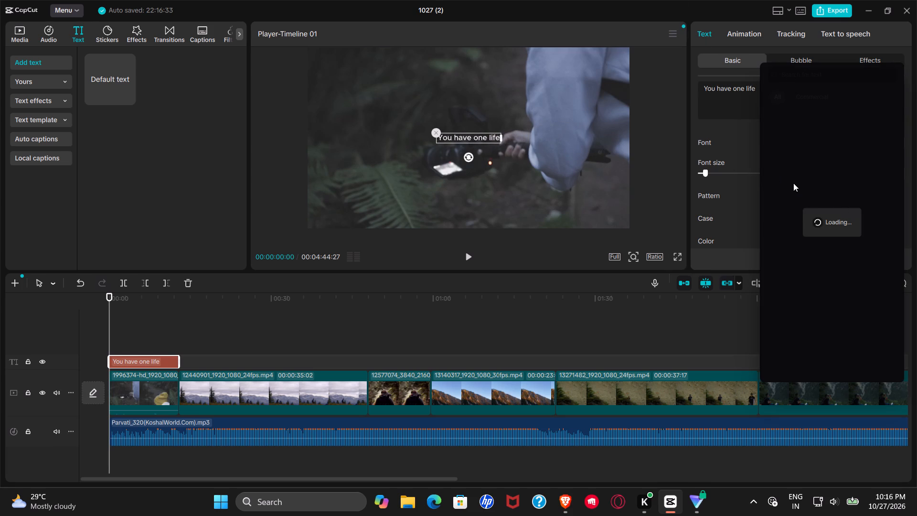
scroll(827, 182, "down", 1)
left_click(743, 136)
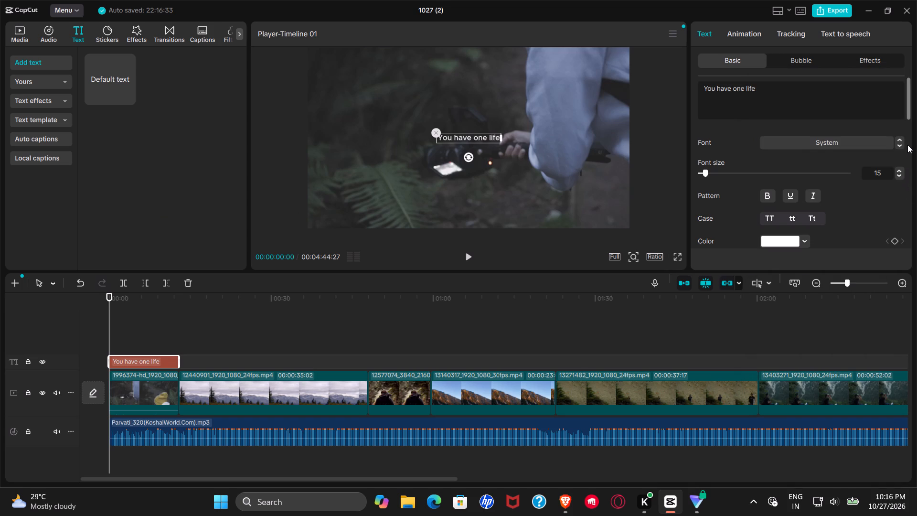
left_click(902, 144)
left_click(899, 145)
double_click(899, 145)
double_click(899, 145)
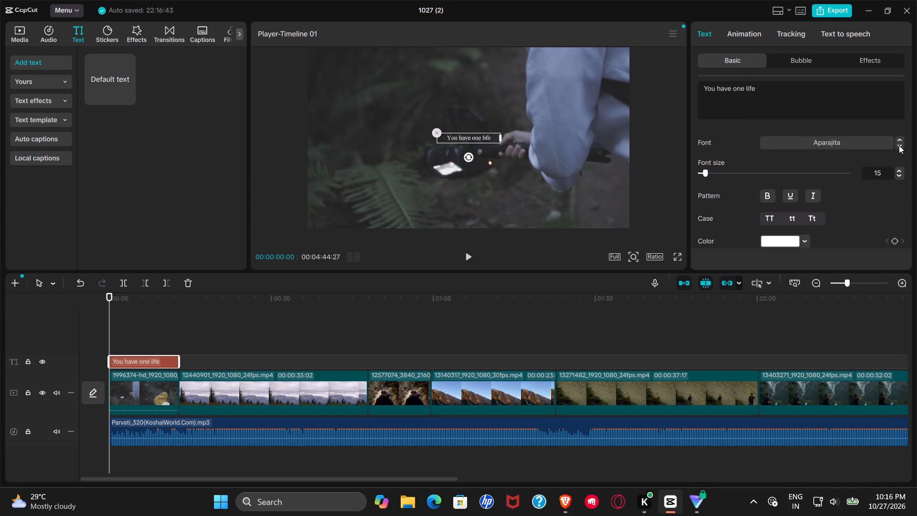
left_click(899, 140)
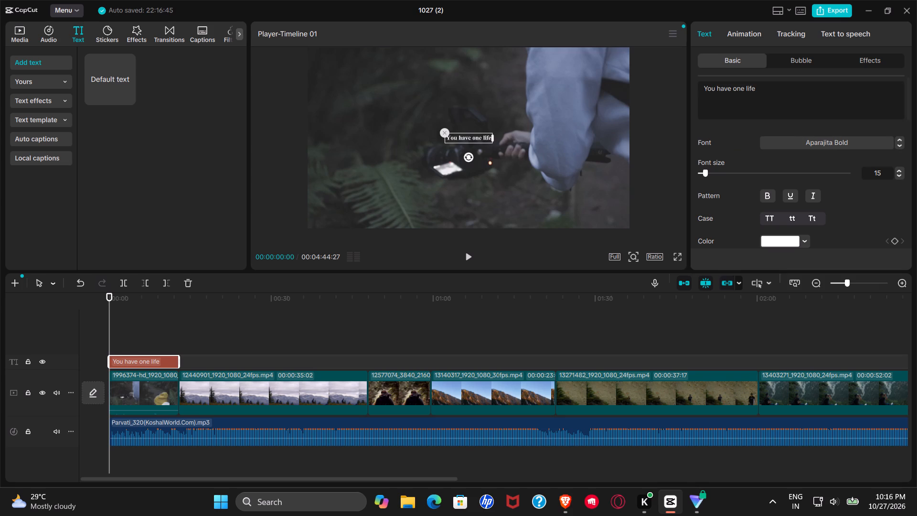
Set the "You have one life" title's font size to 21 and underline it.
left_click(704, 174)
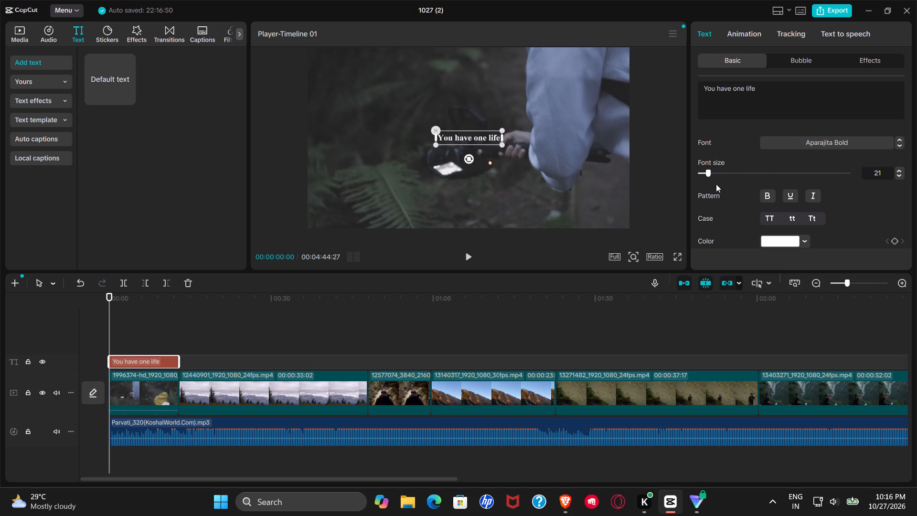
left_click(785, 196)
left_click(891, 206)
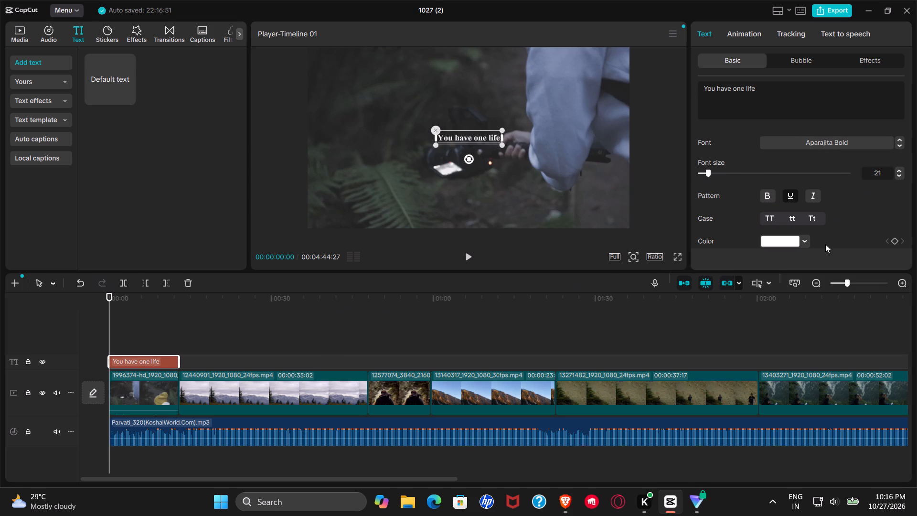
Change the "You have one life" title's text colour to a bright yellow-green.
left_click(789, 239)
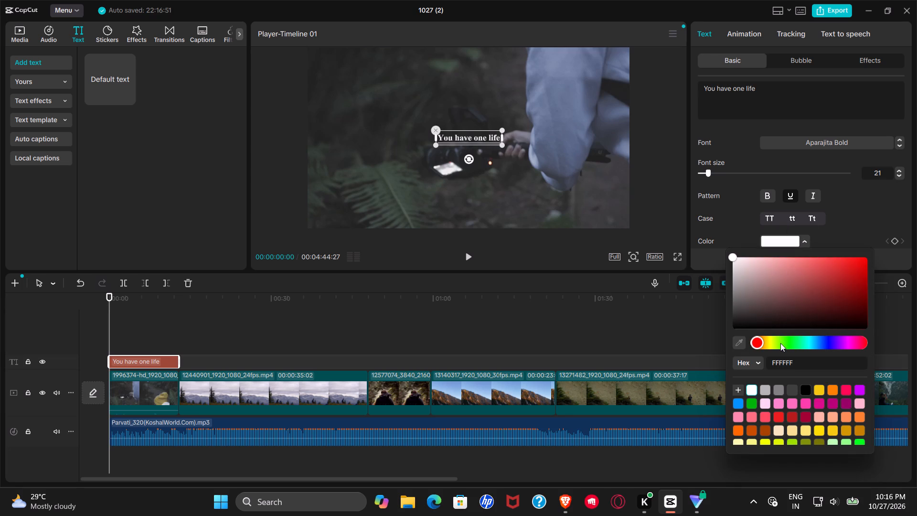
left_click(780, 343)
left_click_drag(783, 313, 852, 234)
left_click(123, 310)
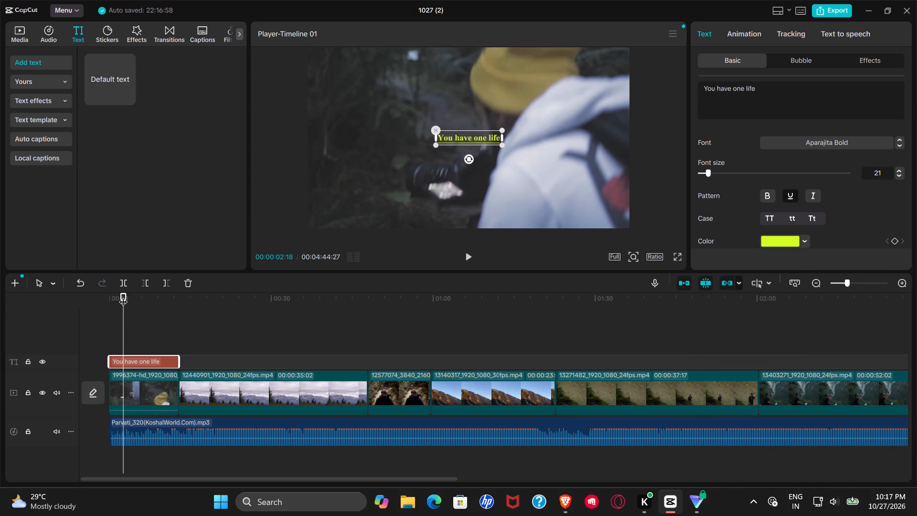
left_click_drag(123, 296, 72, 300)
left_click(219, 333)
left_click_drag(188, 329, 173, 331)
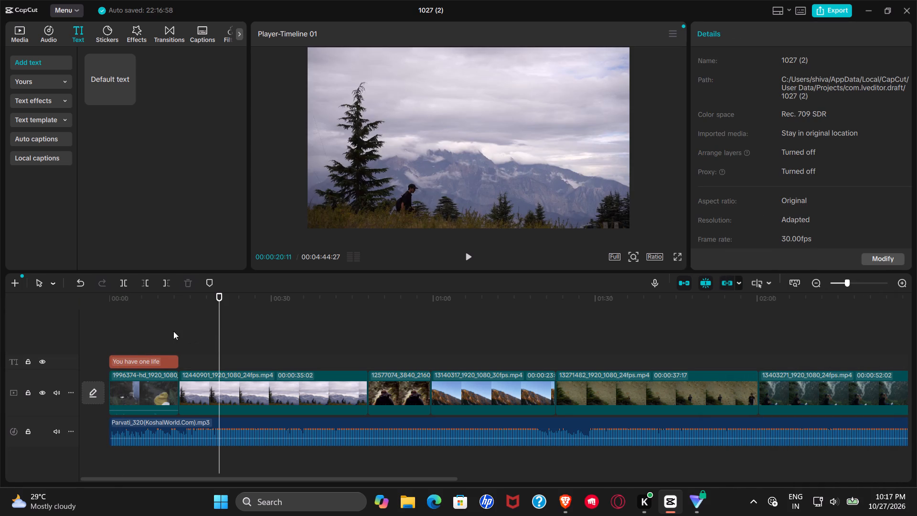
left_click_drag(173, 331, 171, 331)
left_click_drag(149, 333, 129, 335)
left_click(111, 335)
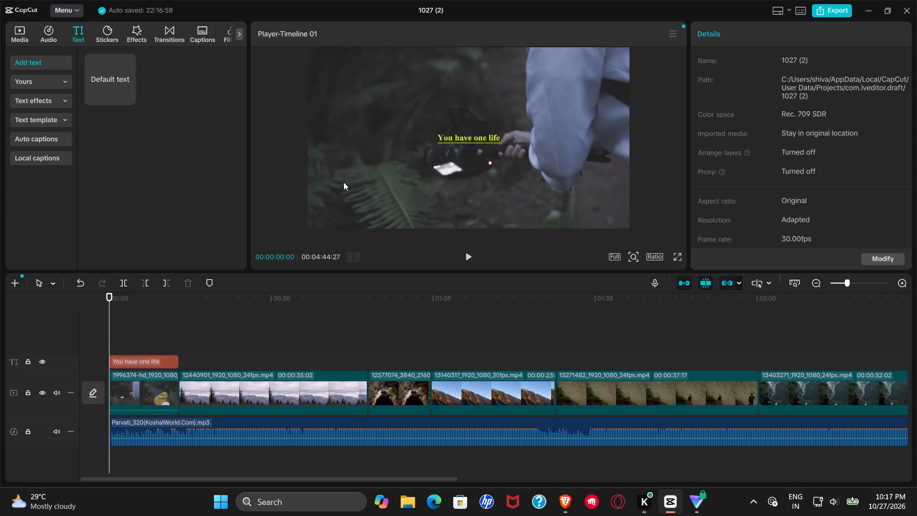
Add a second default text clip starting where the first title ends and extend it to the end of the second video clip.
left_click(176, 342)
left_click(174, 361)
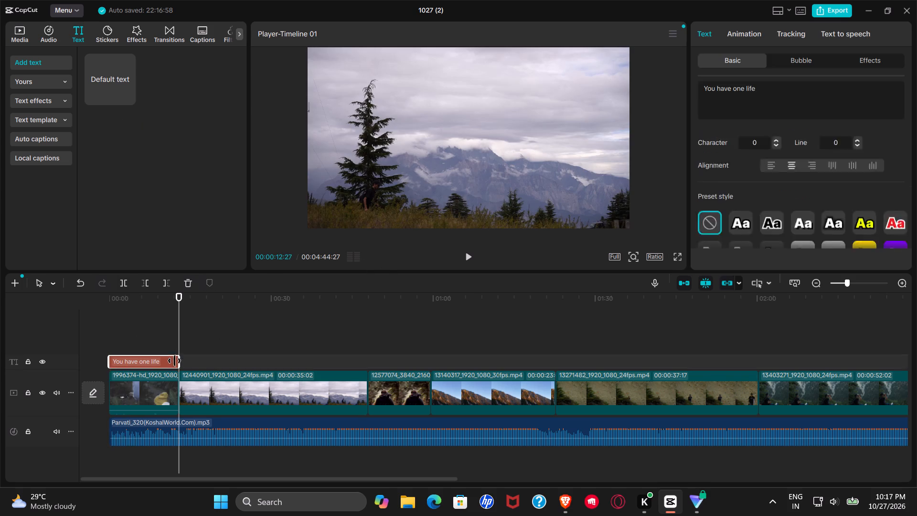
left_click_drag(187, 340, 182, 340)
left_click(177, 340)
left_click_drag(99, 84, 122, 105)
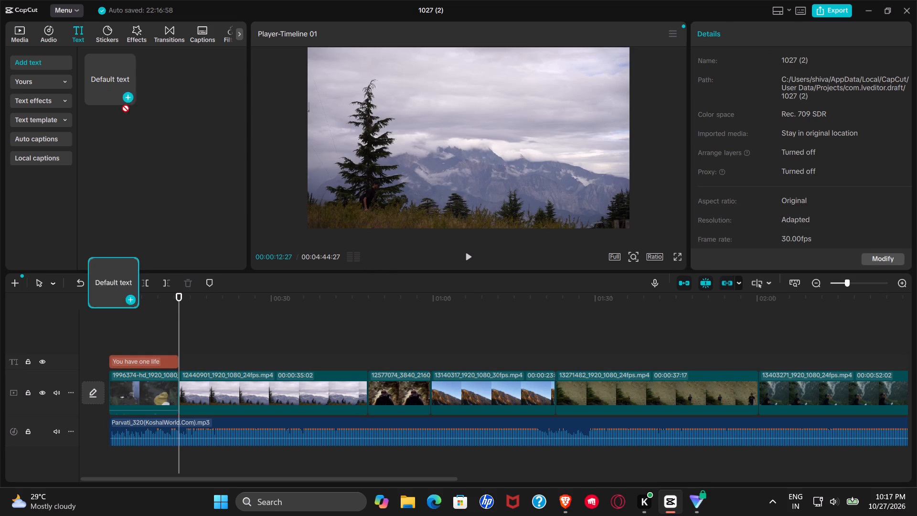
left_click_drag(122, 105, 174, 366)
left_click_drag(184, 349, 198, 369)
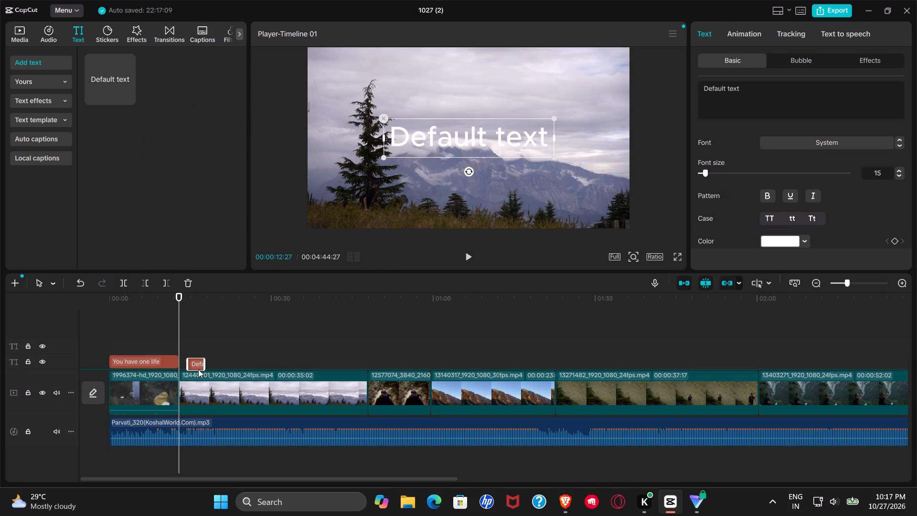
left_click_drag(198, 369, 188, 370)
left_click_drag(195, 360, 334, 372)
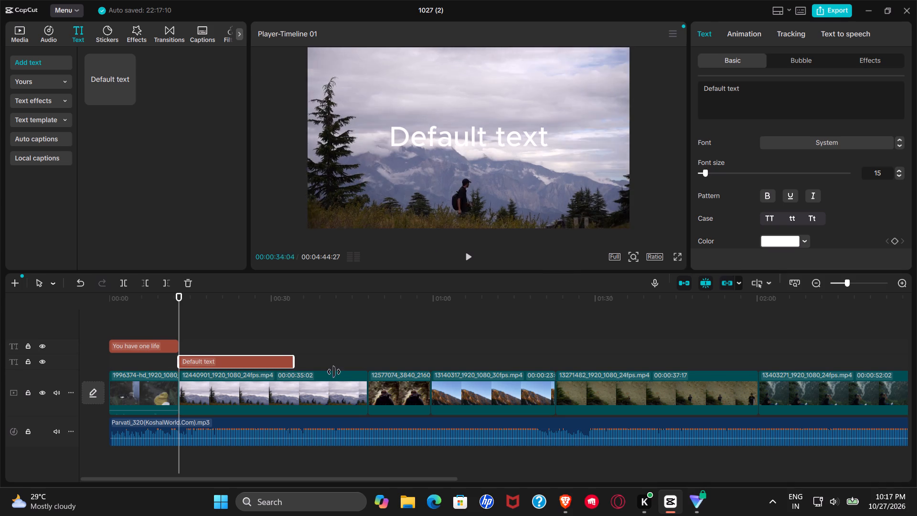
left_click_drag(334, 372, 369, 372)
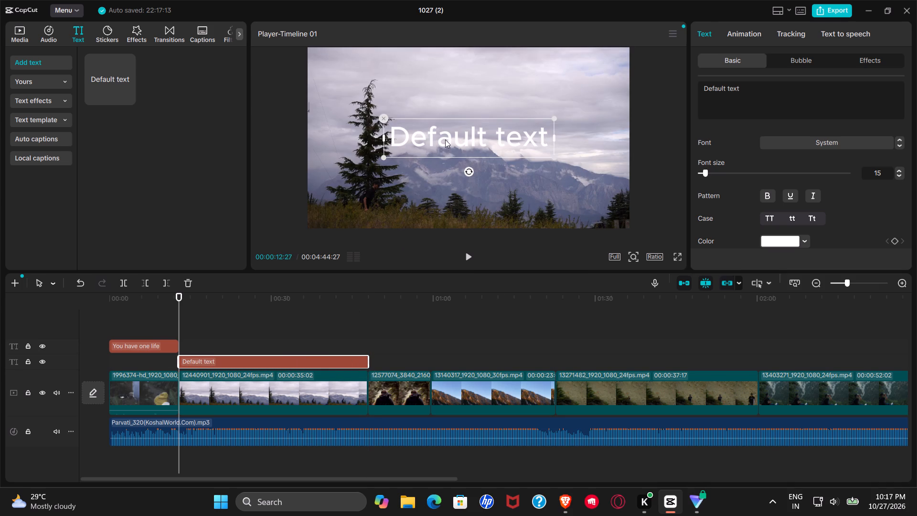
Replace the placeholder text over the second clip with "Enjoy.".
left_click(755, 90)
key("BackSpace")
key("BackSpace")
key("BackSpace")
key("BackSpace")
key("BackSpace")
key("BackSpace")
key("BackSpace")
key("BackSpace")
key("BackSpace")
key("BackSpace")
key("BackSpace")
key("BackSpace")
key("BackSpace")
key("BackSpace")
key("BackSpace")
key("BackSpace")
key("BackSpace")
key("BackSpace")
key("BackSpace")
key("BackSpace")
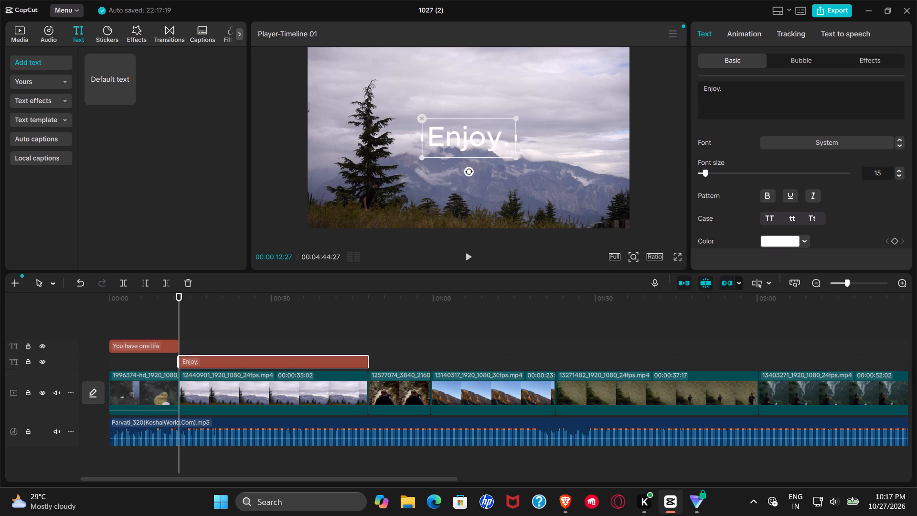
Change the "Enjoy." title's font to Arial Black and underline it.
left_click(898, 148)
double_click(898, 148)
left_click(898, 148)
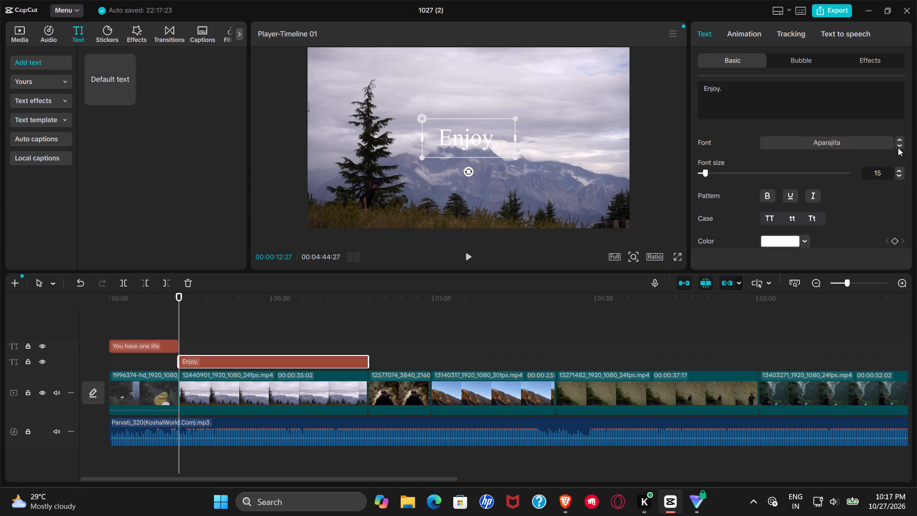
left_click(898, 148)
left_click(898, 148)
left_click(898, 148)
left_click(898, 148)
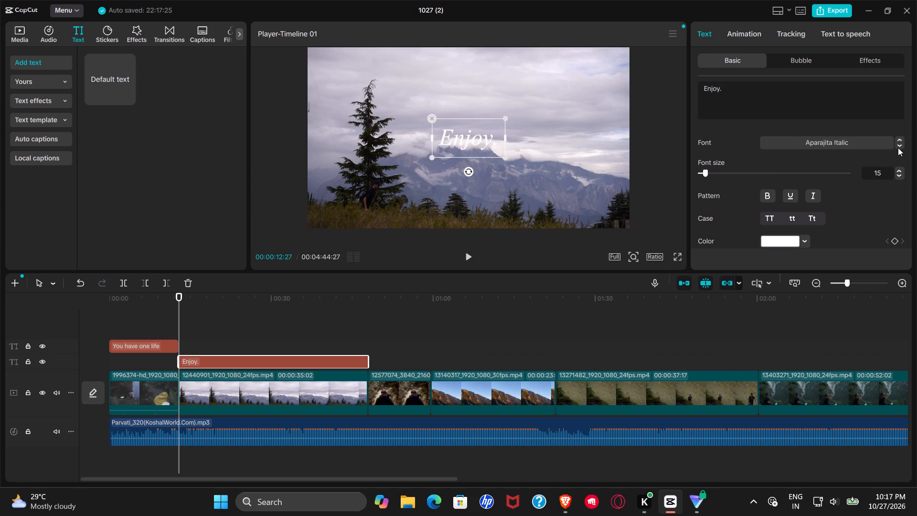
left_click(898, 148)
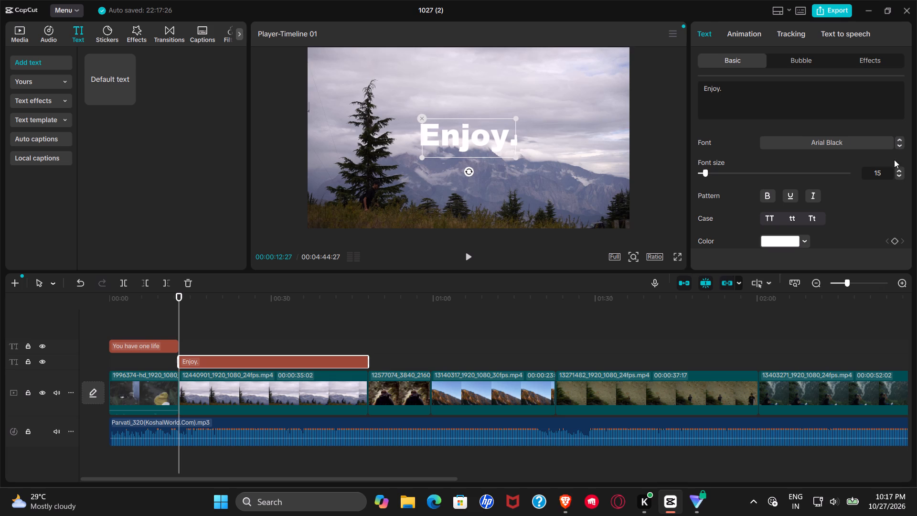
left_click(796, 199)
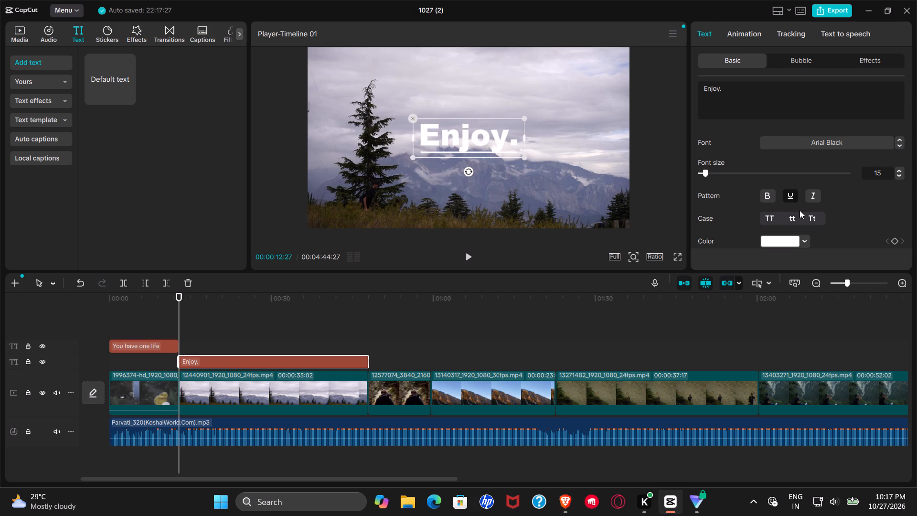
Try several text colours on the "Enjoy." title and settle on coral red (FF4A60).
scroll(800, 210, "down", 1)
left_click(794, 185)
left_click_drag(813, 208, 832, 201)
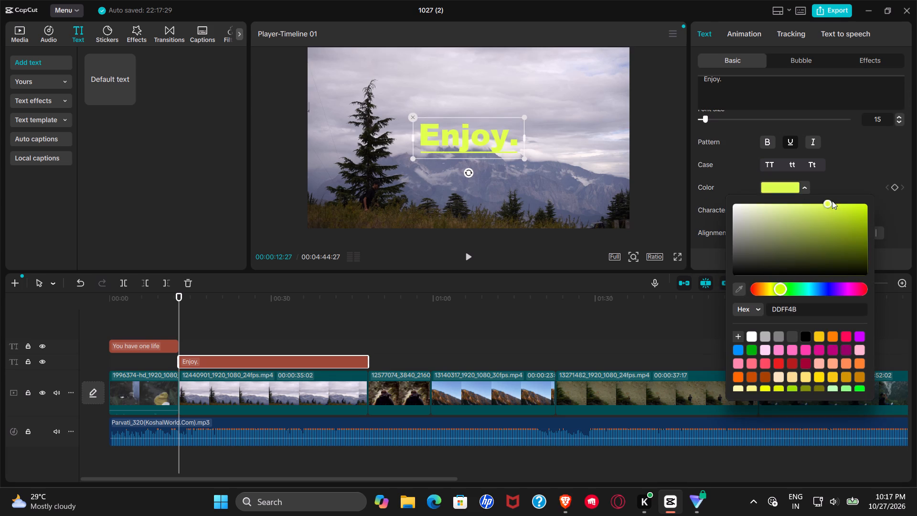
left_click_drag(832, 201, 811, 259)
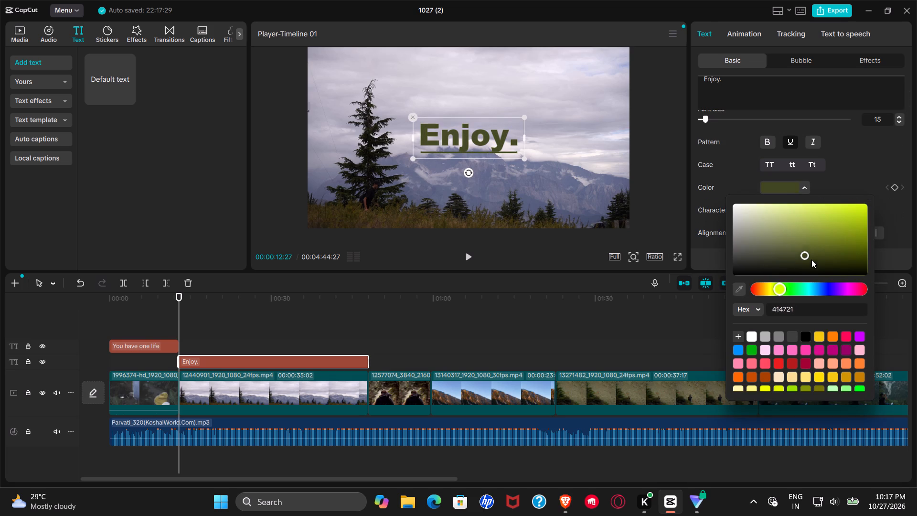
left_click_drag(811, 259, 807, 257)
left_click(805, 339)
left_click(807, 336)
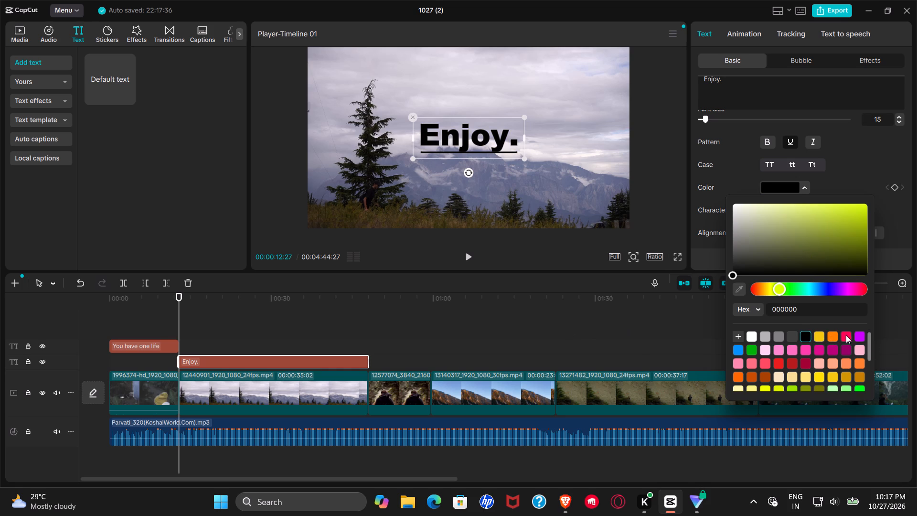
left_click(843, 335)
left_click(836, 335)
left_click(816, 334)
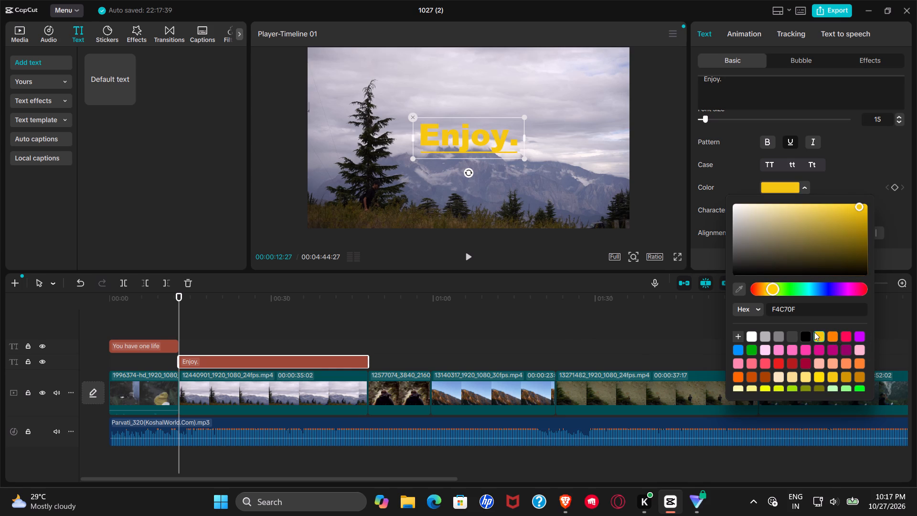
left_click(831, 338)
left_click(825, 365)
left_click(792, 365)
left_click(765, 361)
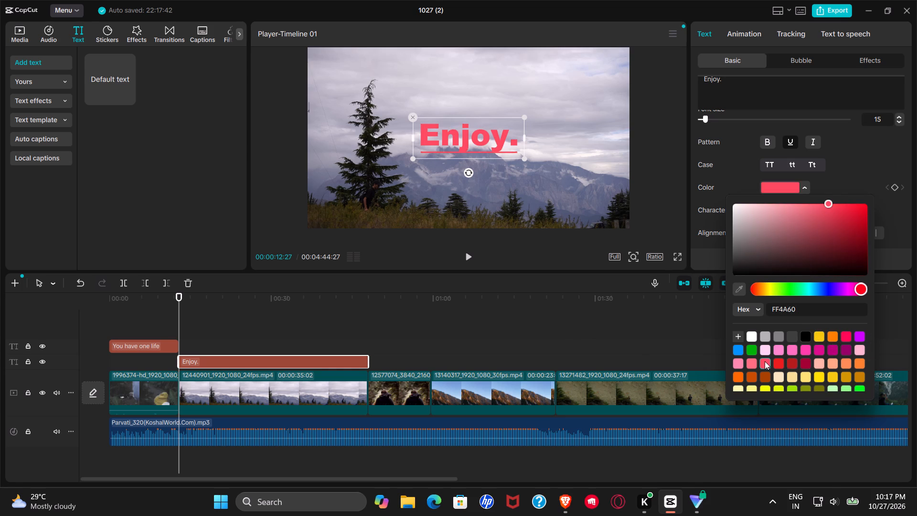
Scale the "Enjoy." title down slightly in the preview.
left_click_drag(522, 157, 515, 155)
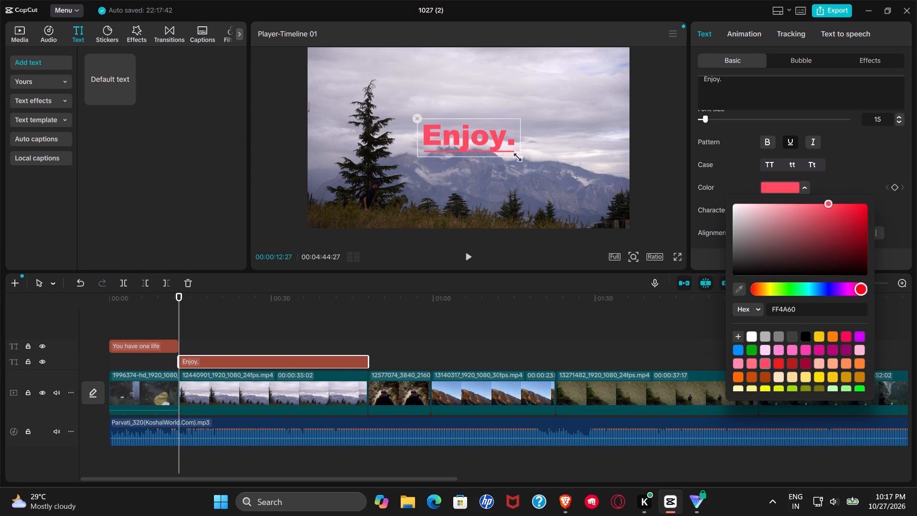
left_click_drag(515, 155, 514, 155)
Add a third default text clip starting where the "Enjoy." title ends and extend it to about the end of the third video clip.
left_click(363, 334)
left_click(364, 349)
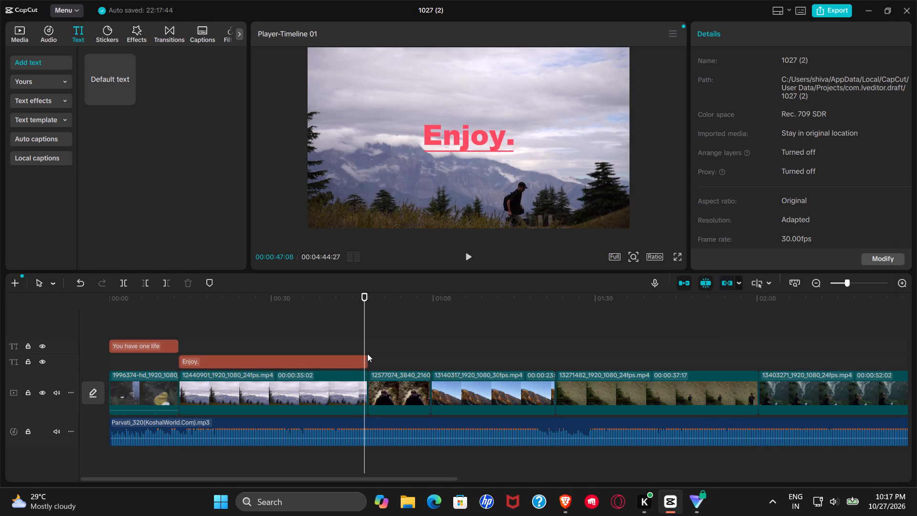
left_click_drag(363, 350, 368, 350)
left_click_drag(105, 95, 365, 361)
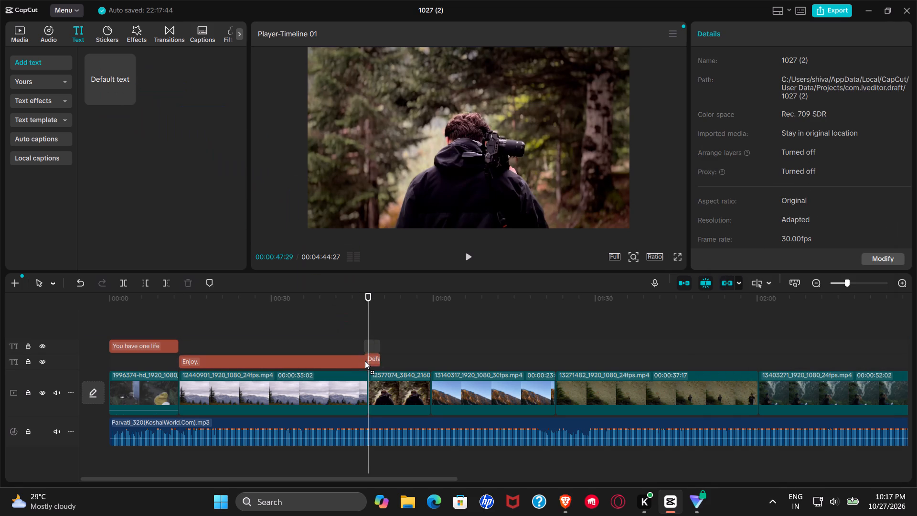
left_click_drag(365, 361, 368, 360)
left_click_drag(382, 360, 416, 362)
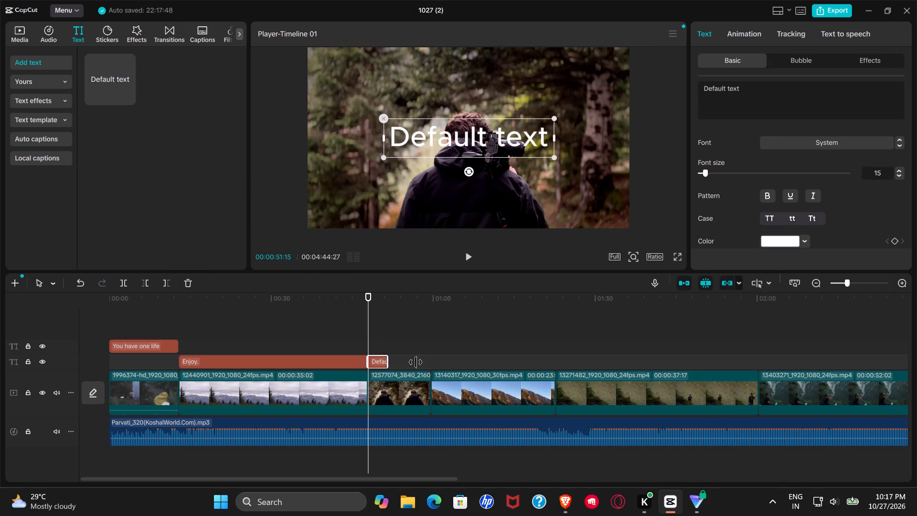
left_click_drag(416, 362, 419, 365)
left_click_drag(419, 360, 434, 362)
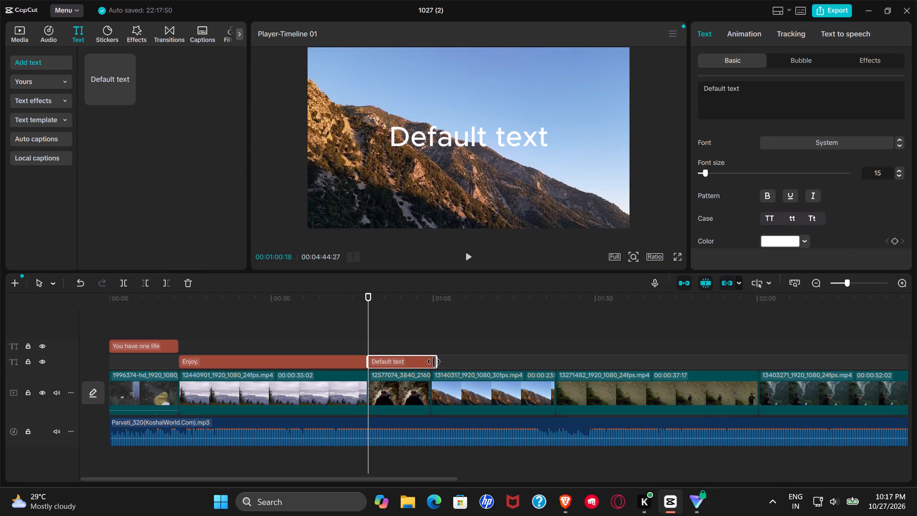
left_click_drag(434, 362, 425, 362)
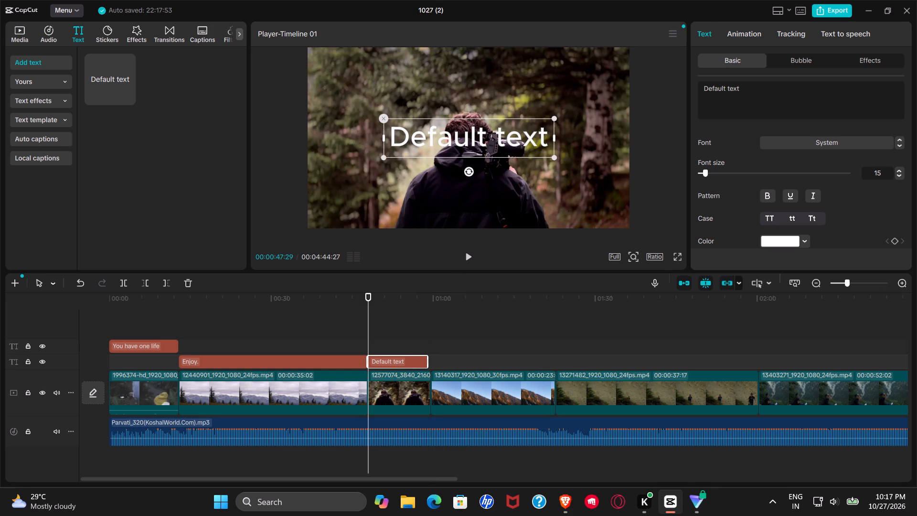
Replace the placeholder text over the third clip with "Do what you want not others".
left_click(746, 102)
key("BackSpace")
key("BackSpace")
key("BackSpace")
key("BackSpace")
key("BackSpace")
key("BackSpace")
key("BackSpace")
key("BackSpace")
key("BackSpace")
key("BackSpace")
key("BackSpace")
key("BackSpace")
key("BackSpace")
key("BackSpace")
key("BackSpace")
key("BackSpace")
key("BackSpace")
key("BackSpace")
key("BackSpace")
key("BackSpace")
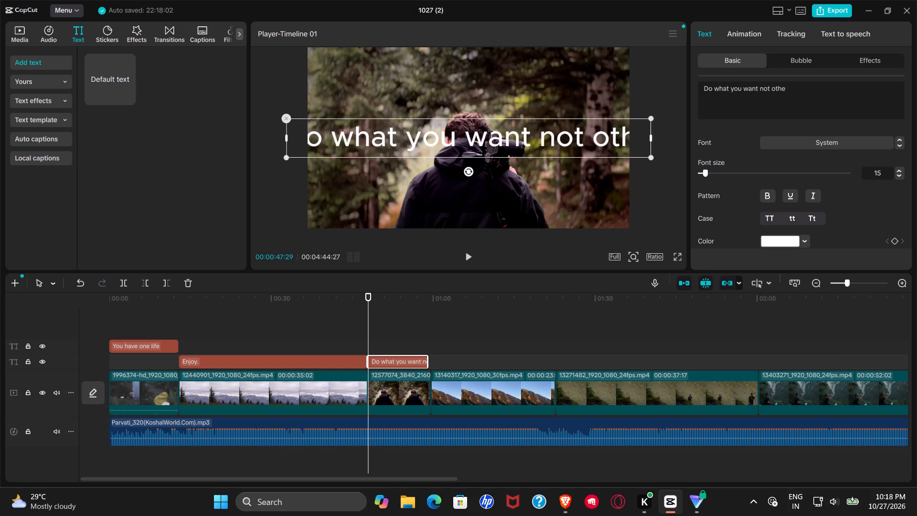
Scale the "Do what you want not others" title down so it fits well inside the frame.
left_click_drag(669, 162, 421, 110)
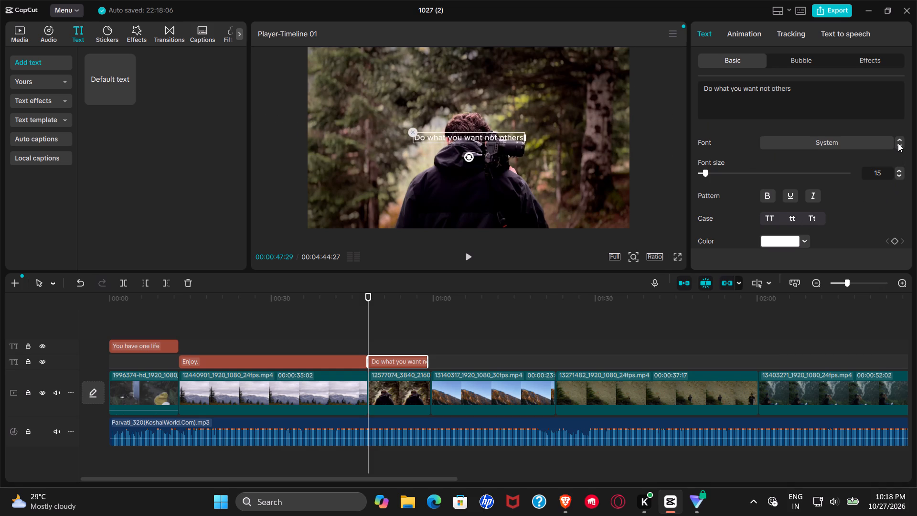
Change the "Do what you want not others" title's font to Arial Black and make it italic.
triple_click(898, 143)
triple_click(898, 143)
triple_click(898, 143)
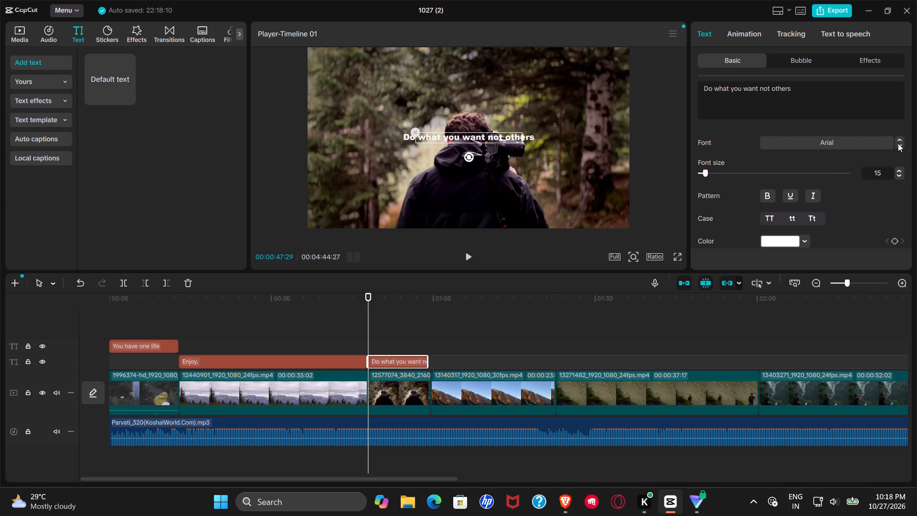
left_click(898, 143)
left_click(898, 136)
left_click(899, 136)
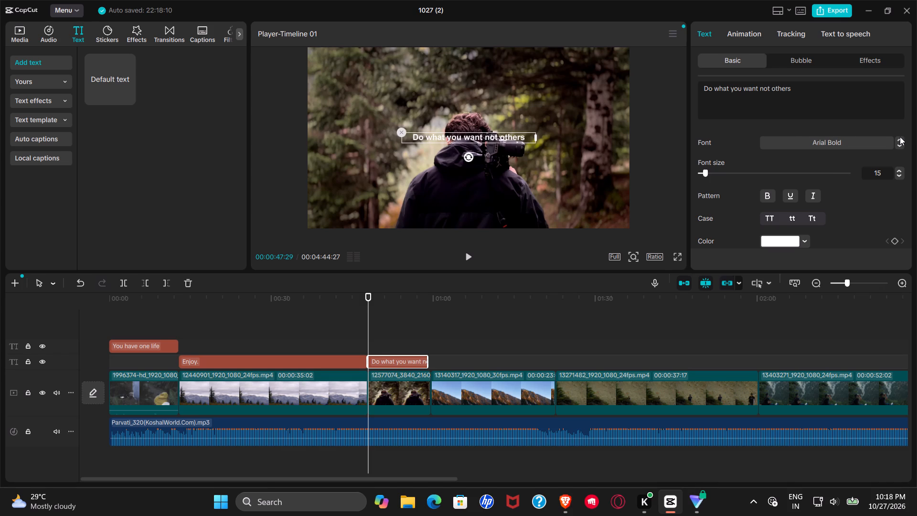
left_click(901, 137)
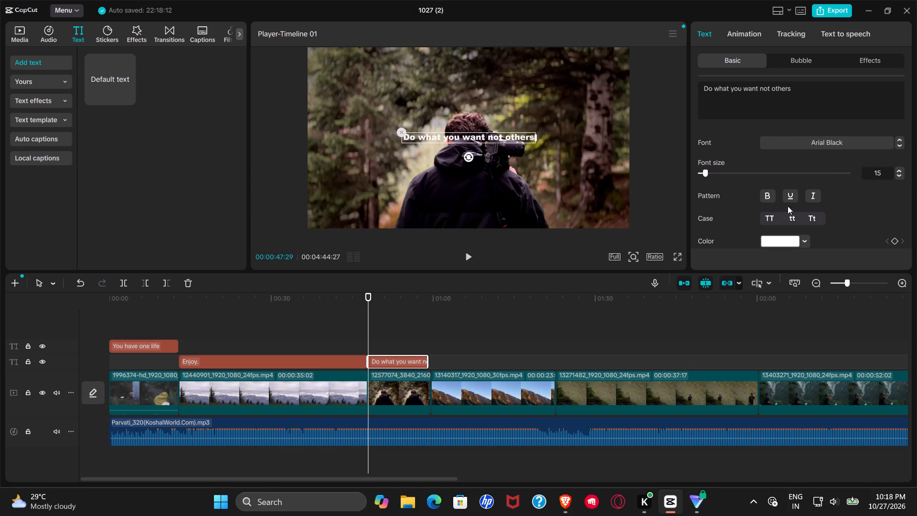
left_click(811, 197)
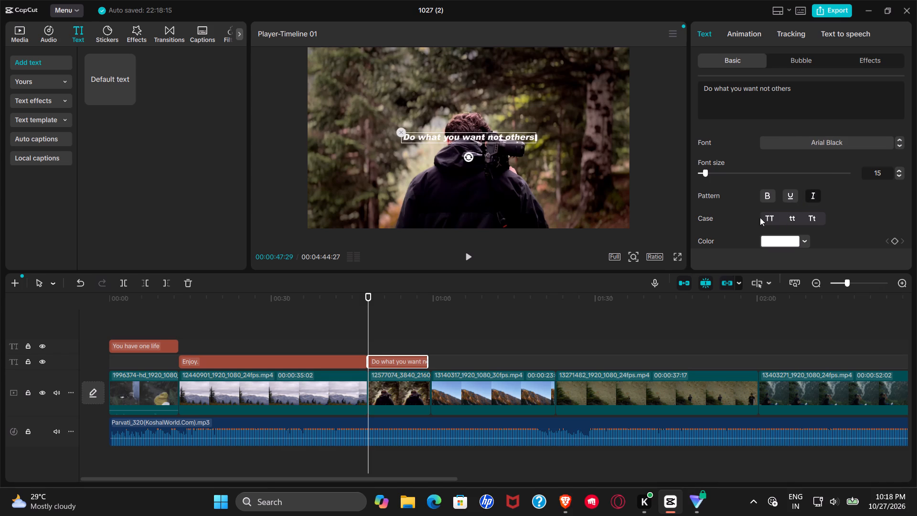
Apply a white preset style to the "Do what you want not others" title.
scroll(771, 218, "down", 3)
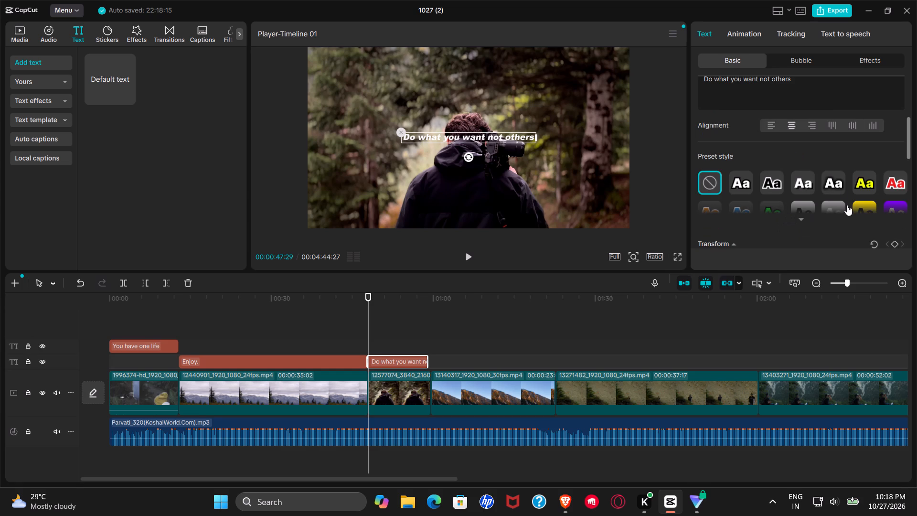
left_click(800, 222)
left_click(802, 185)
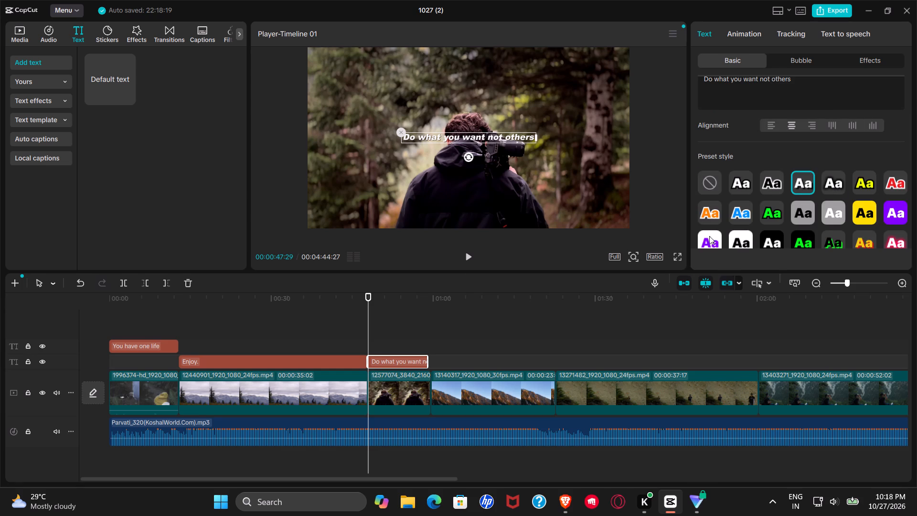
Play the opening of the video from the start to check the first title.
left_click(249, 330)
left_click(342, 323)
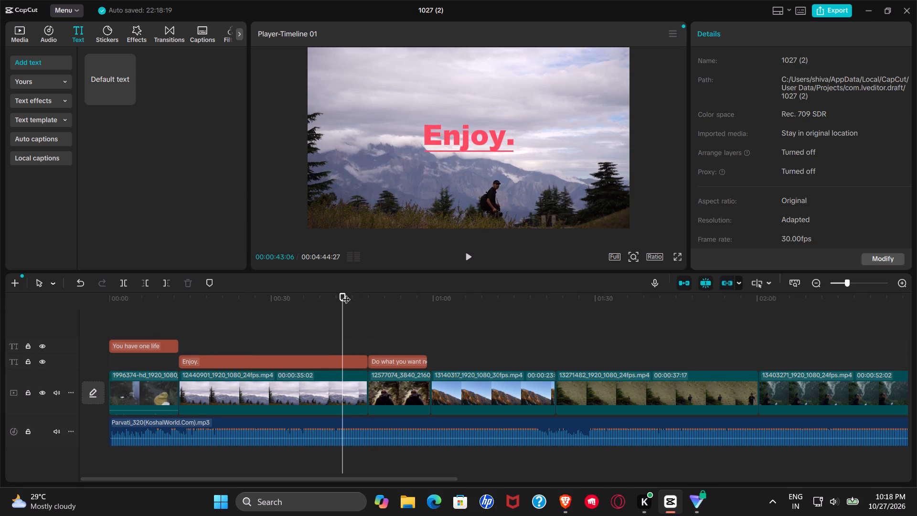
left_click_drag(343, 294, 113, 307)
left_click(465, 256)
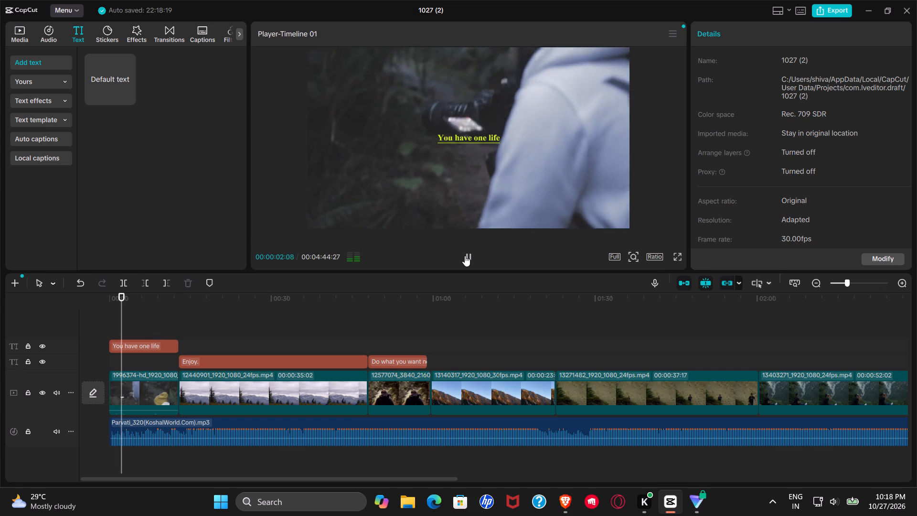
left_click(465, 256)
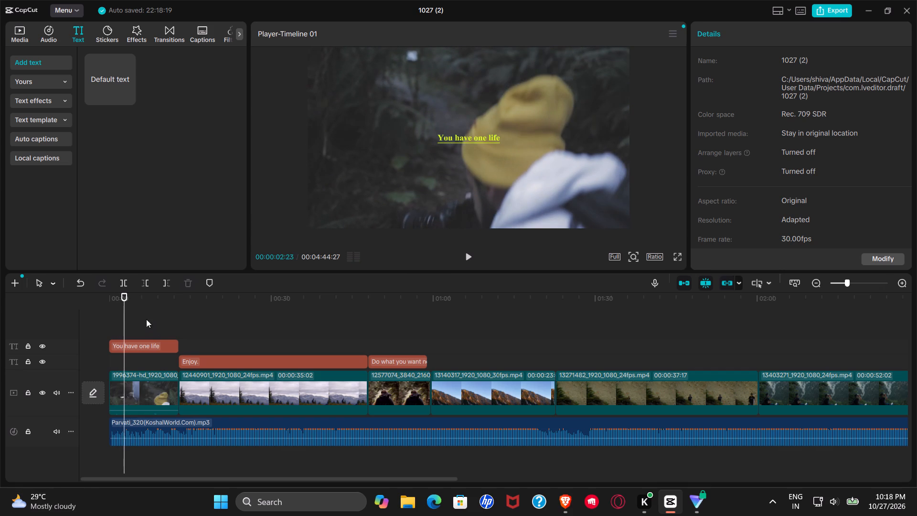
Go to the start of the second video clip and try to load the video effects library.
left_click_drag(126, 298, 182, 323)
left_click(179, 388)
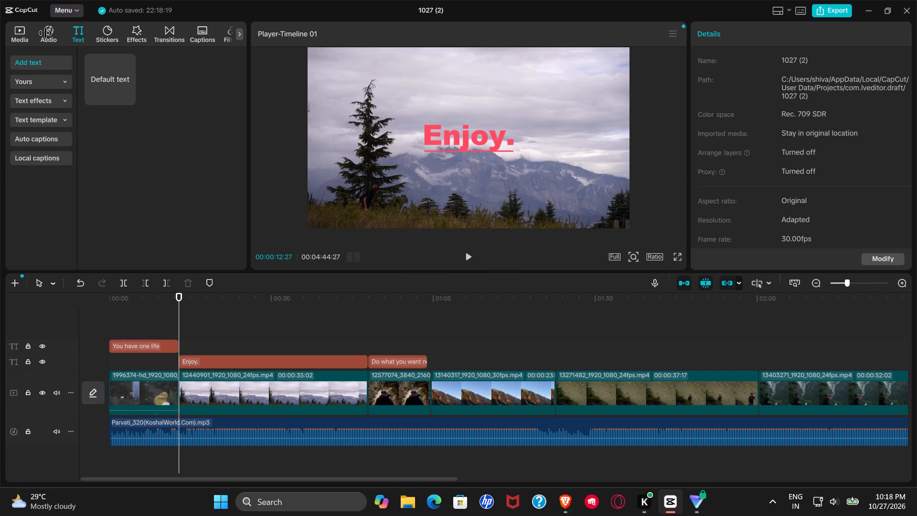
left_click(146, 37)
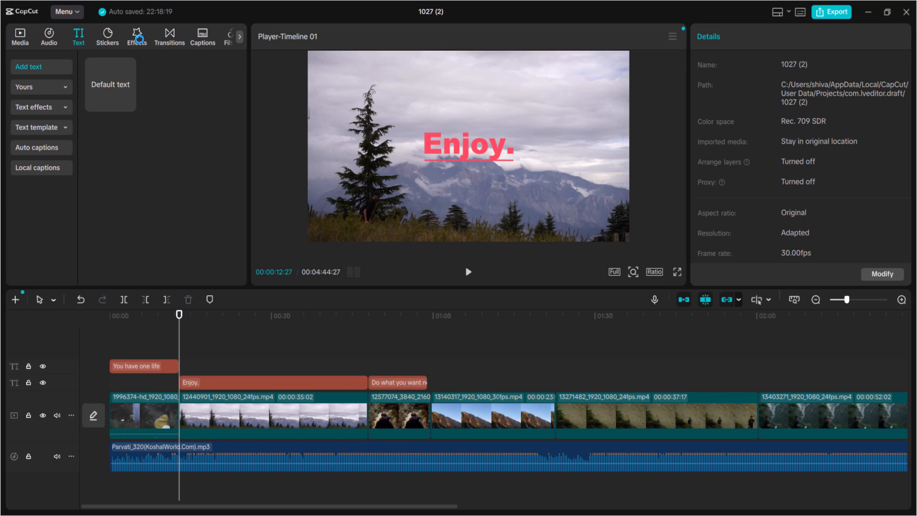
left_click(137, 35)
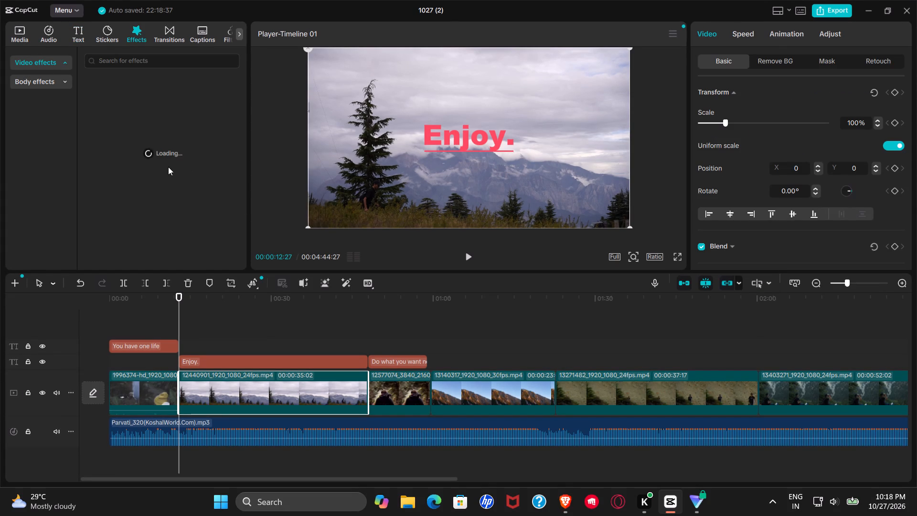
left_click(174, 325)
left_click(177, 325)
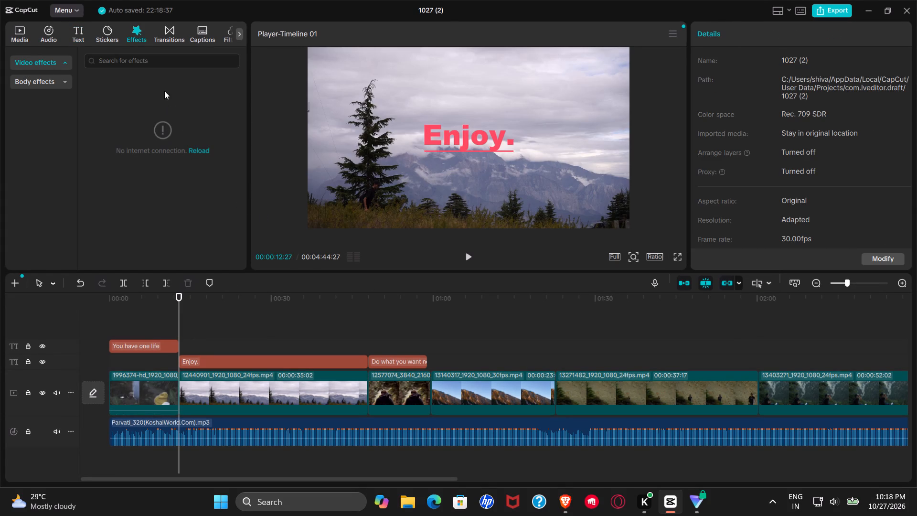
left_click(197, 147)
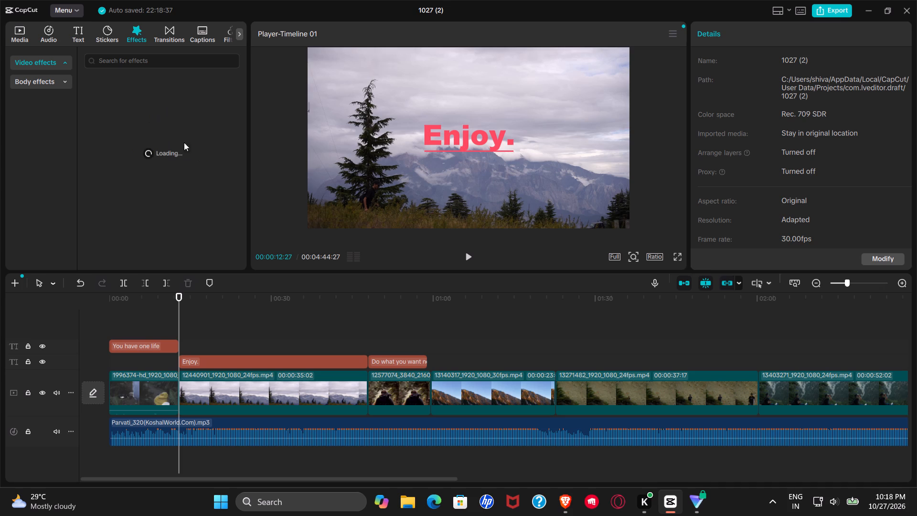
Try to load the transitions library.
left_click(171, 30)
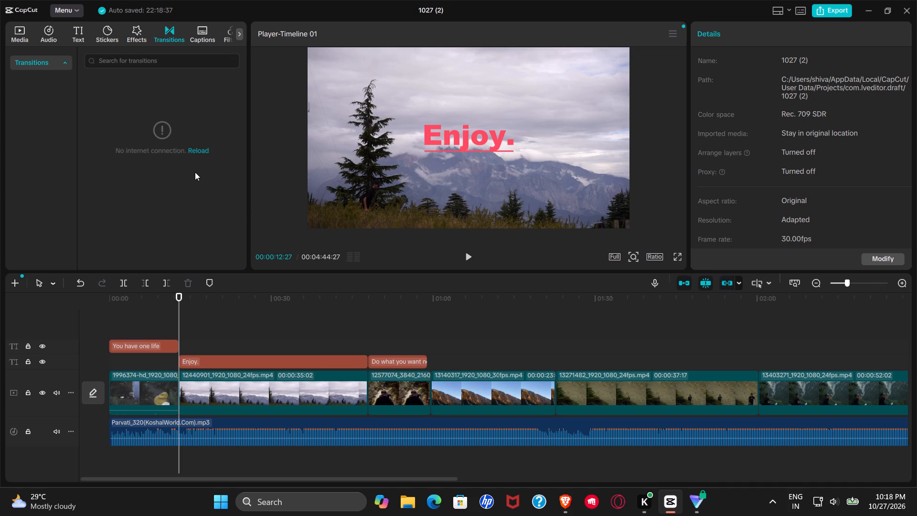
left_click(190, 148)
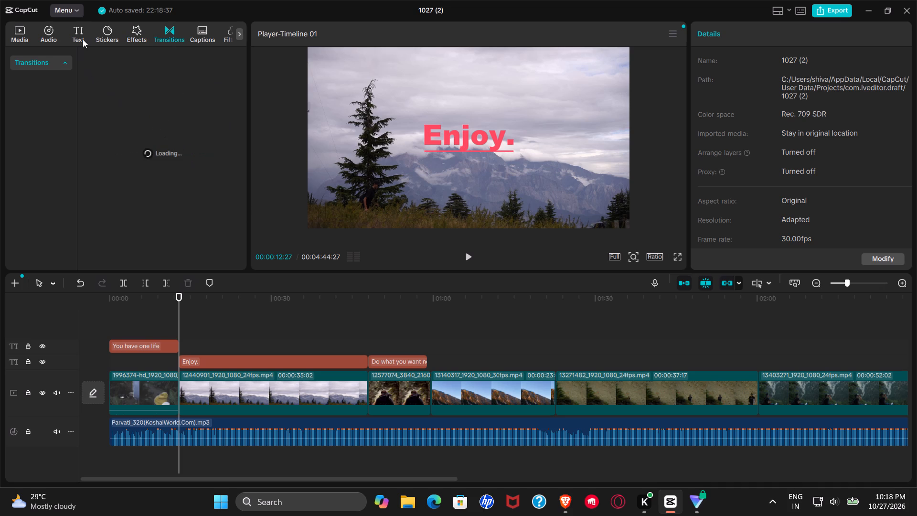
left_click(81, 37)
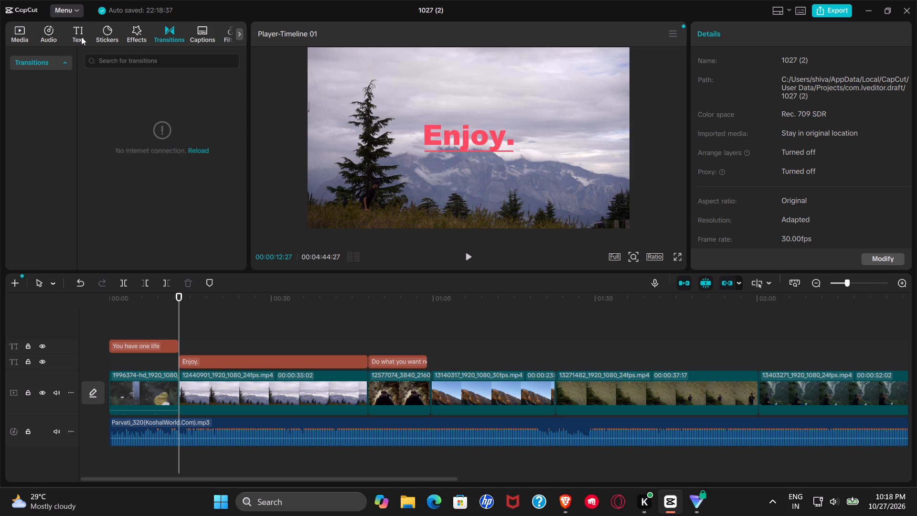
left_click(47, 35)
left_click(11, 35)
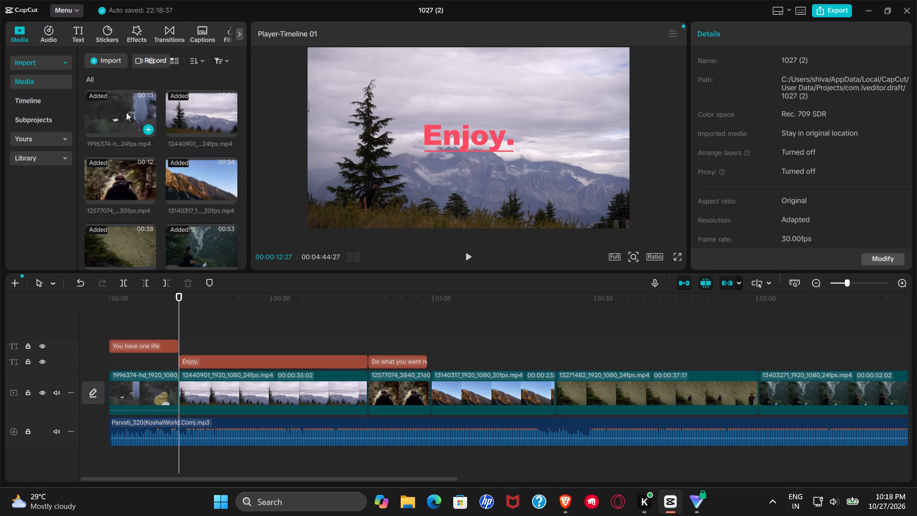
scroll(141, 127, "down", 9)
Play the video again from the beginning.
left_click_drag(178, 300, 88, 310)
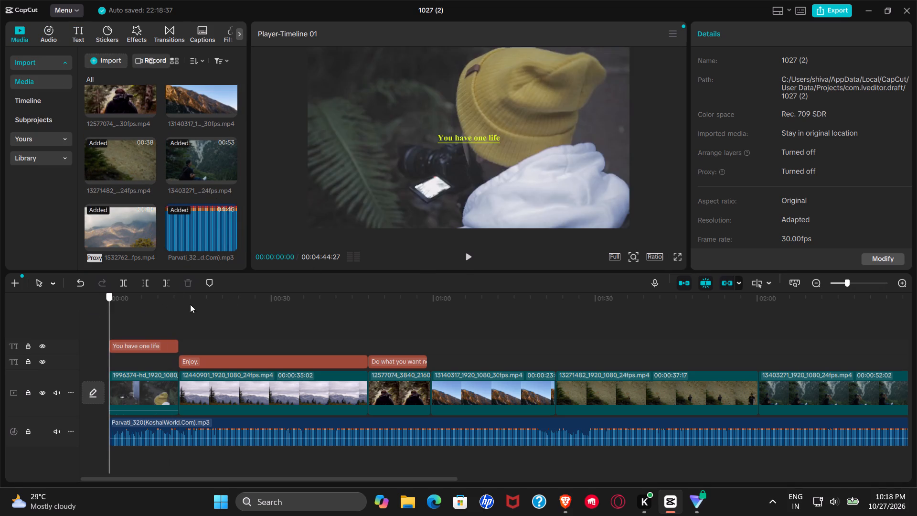
left_click(470, 257)
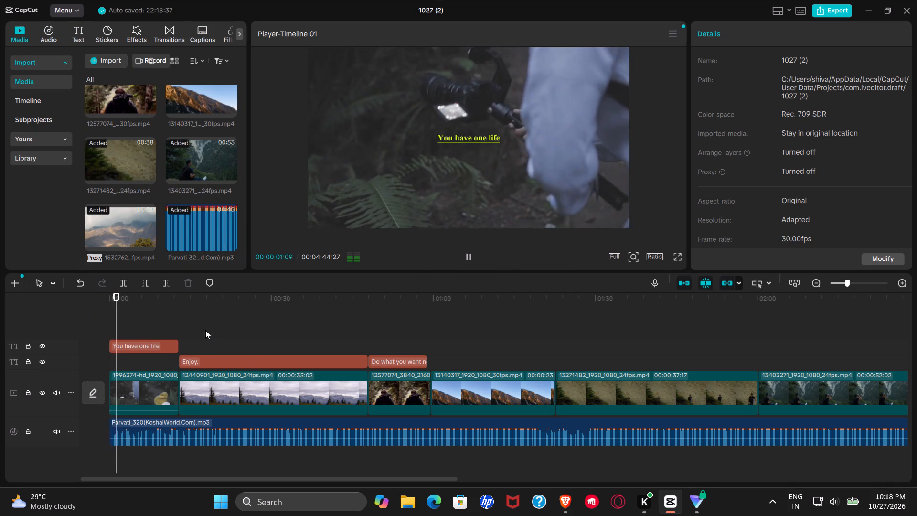
Lock the main video track and mute its sound.
left_click(29, 392)
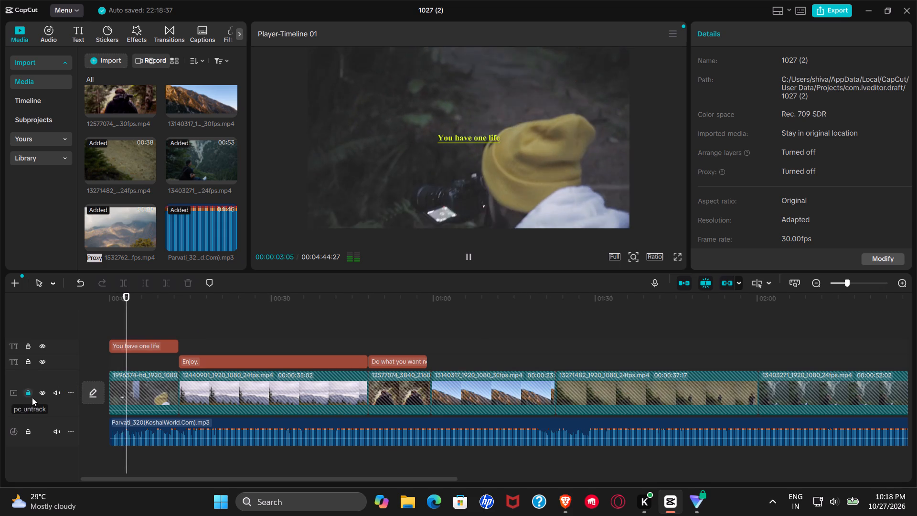
left_click(57, 392)
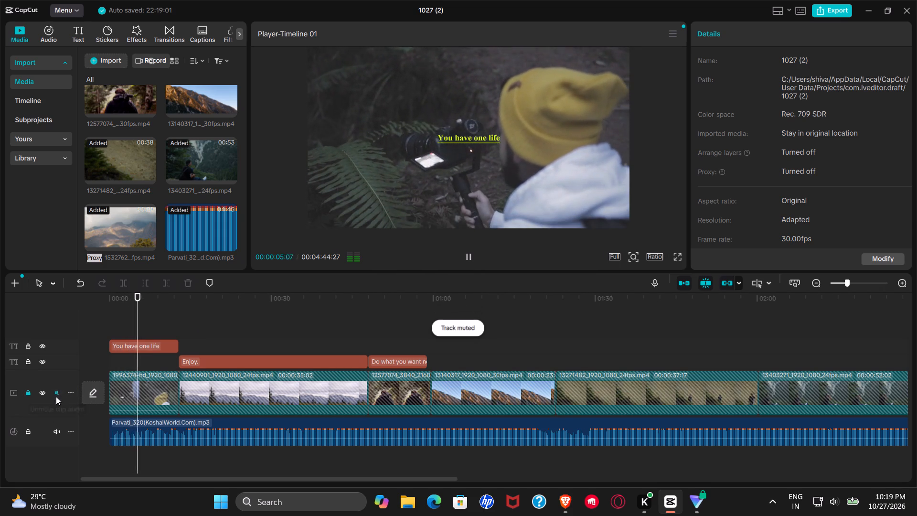
Lock the music track, leaving the main video track muted and the title tracks shown.
left_click(56, 394)
left_click(56, 394)
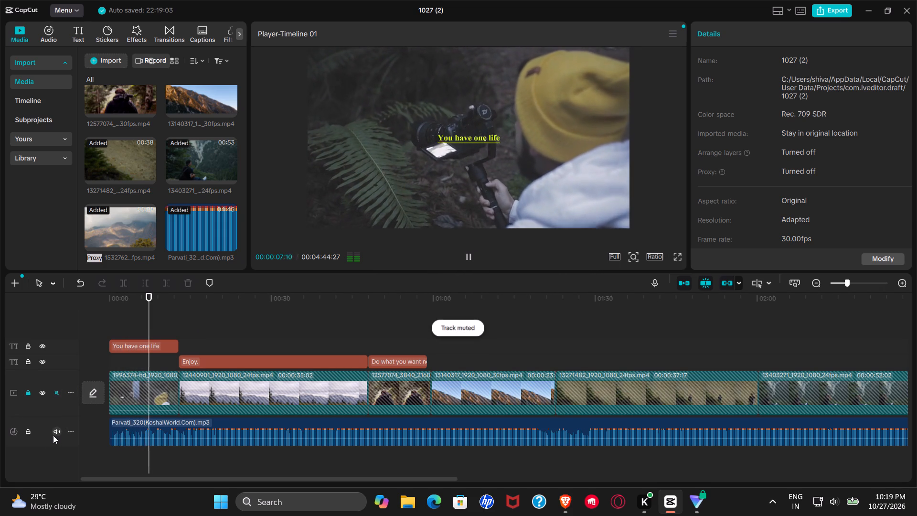
left_click(30, 434)
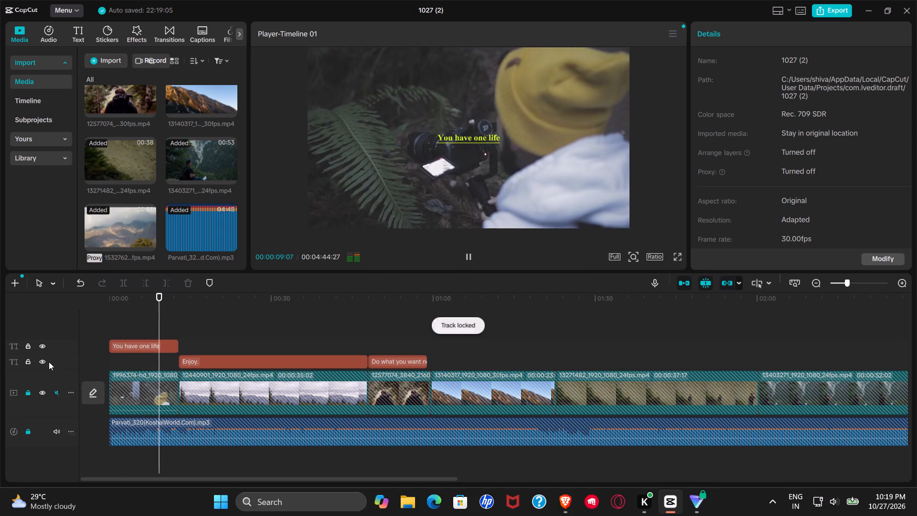
left_click(39, 349)
left_click(42, 349)
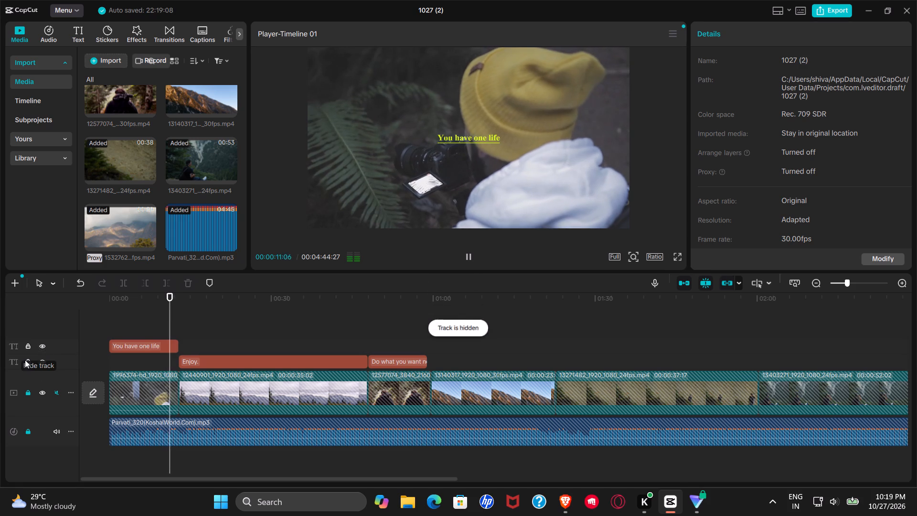
Move the "You have one life" title down onto the same text track as the other titles.
left_click(119, 344)
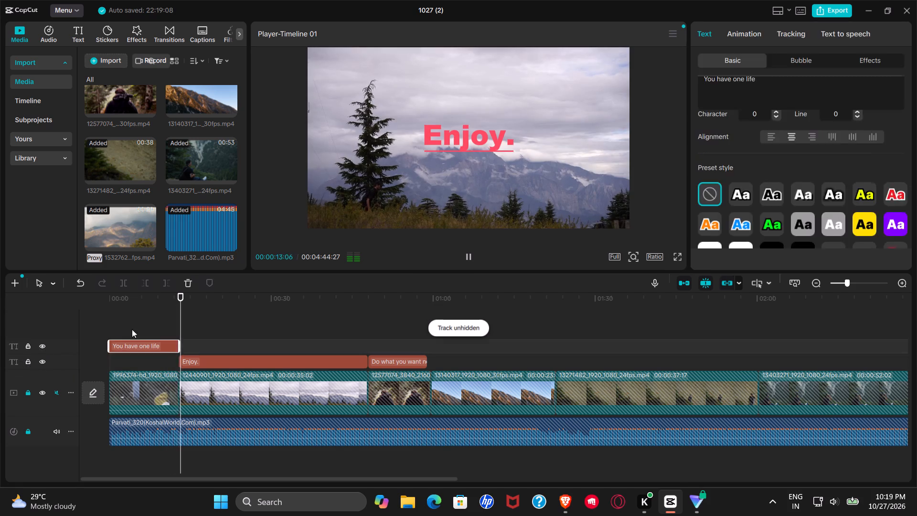
left_click(136, 320)
left_click_drag(135, 345, 133, 361)
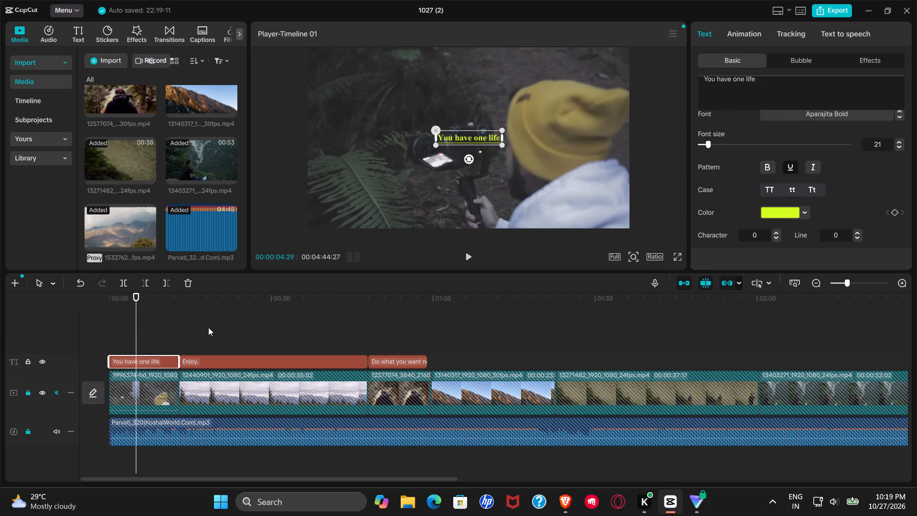
left_click(208, 327)
left_click(161, 362)
left_click_drag(177, 361, 185, 361)
left_click(415, 326)
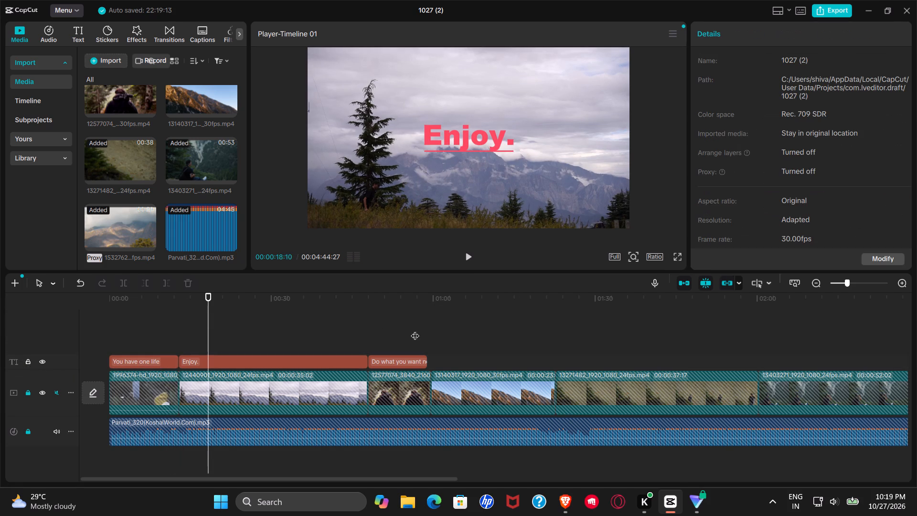
Add a custom adjustment layer starting at 00:00:58:28, where the "Do what you want not others" title ends.
left_click_drag(415, 296, 434, 307)
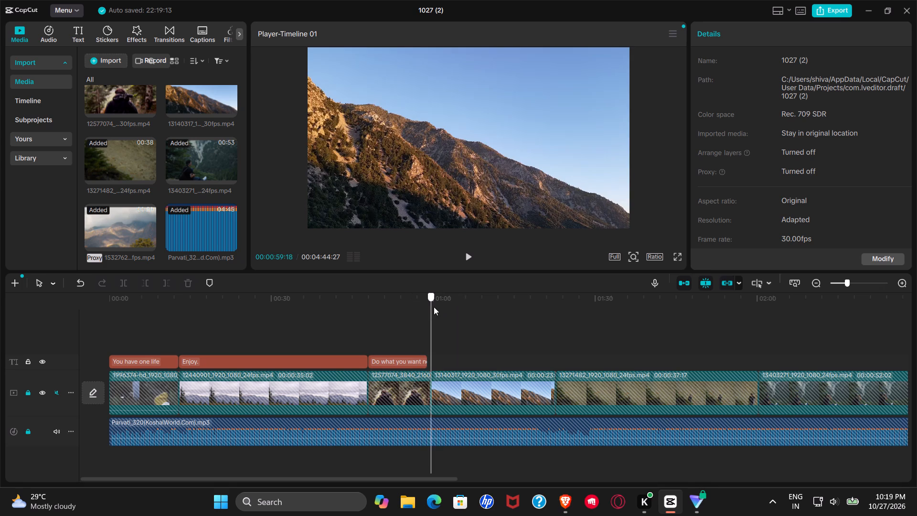
left_click_drag(434, 307, 432, 307)
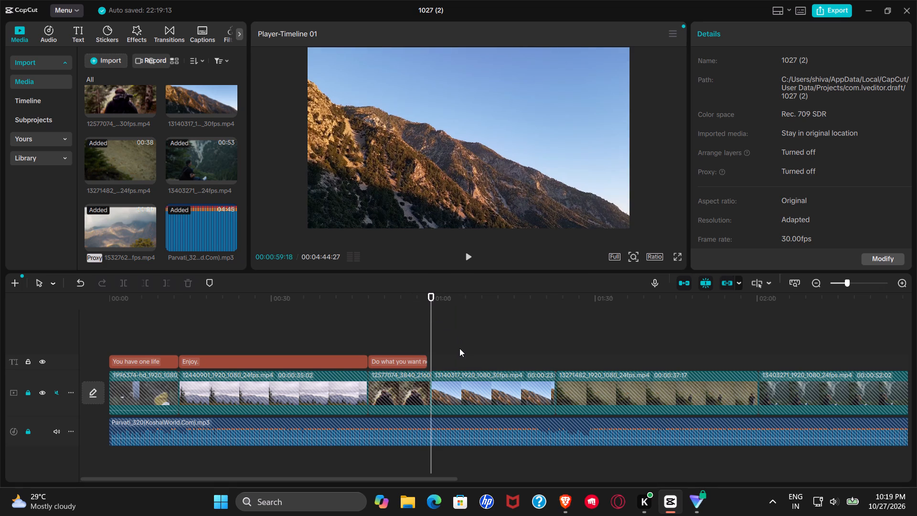
scroll(459, 348, "down", 14, "ctrl")
scroll(303, 362, "up", 17, "ctrl")
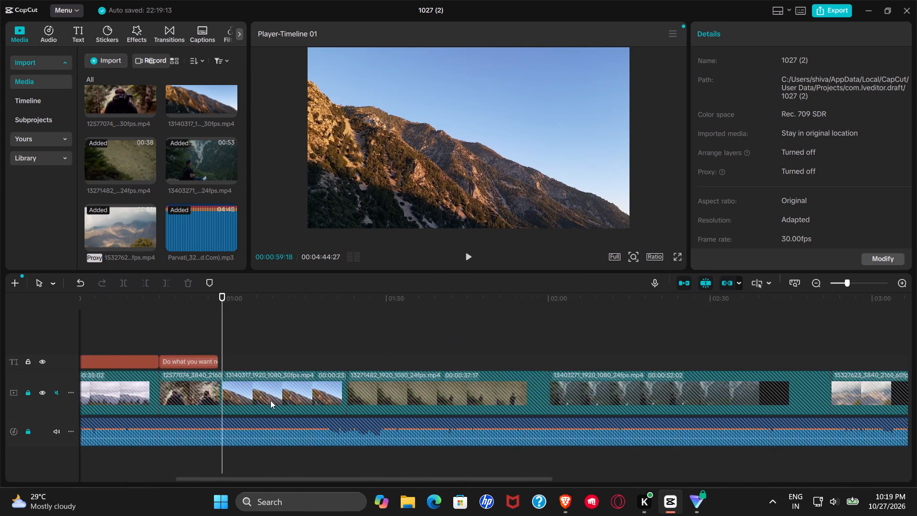
scroll(270, 400, "up", 2, "ctrl")
left_click(272, 398, "ctrl")
left_click_drag(221, 294, 217, 295)
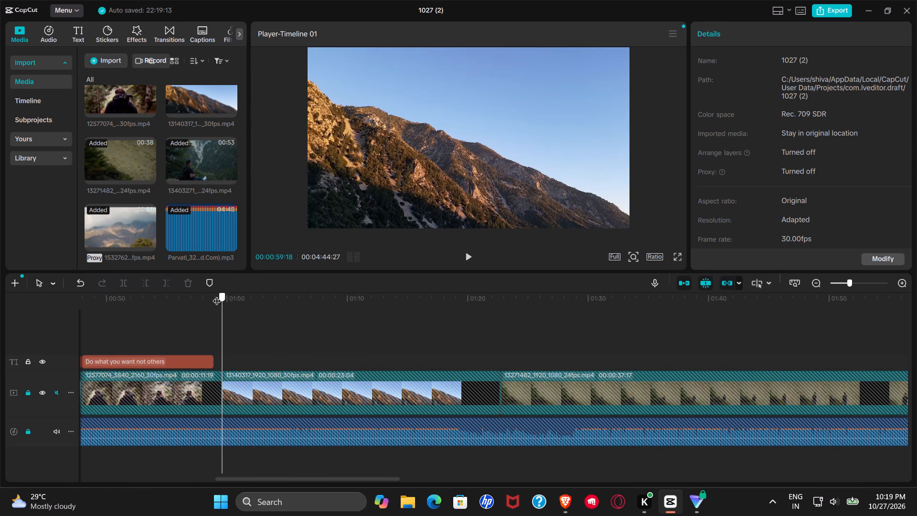
left_click_drag(217, 295, 214, 296)
left_click(195, 37)
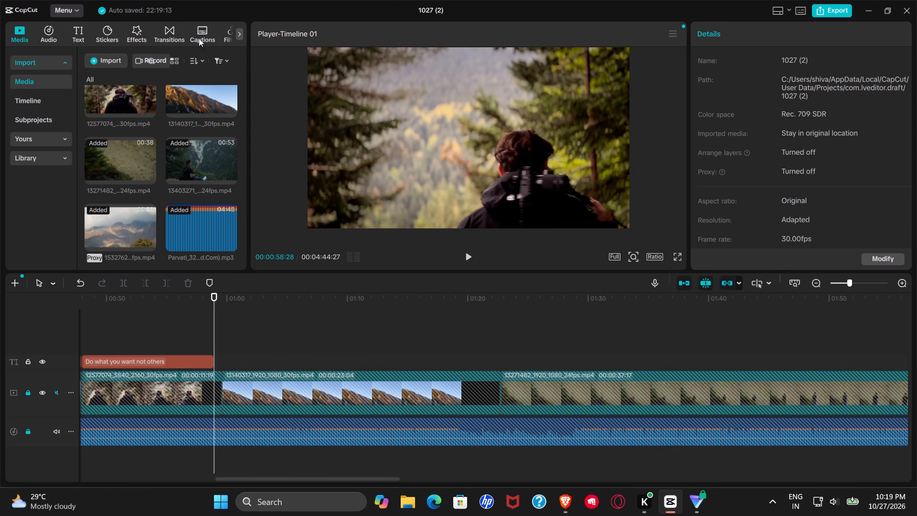
left_click(241, 32)
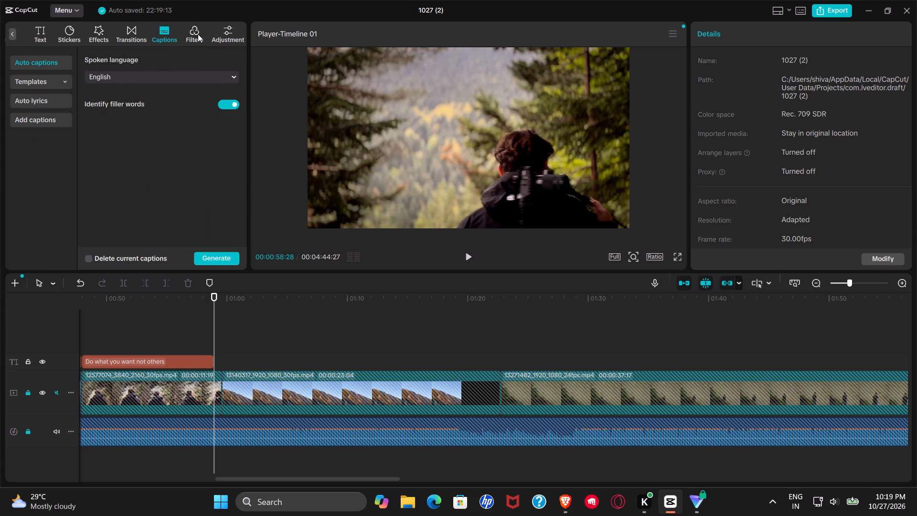
left_click(197, 34)
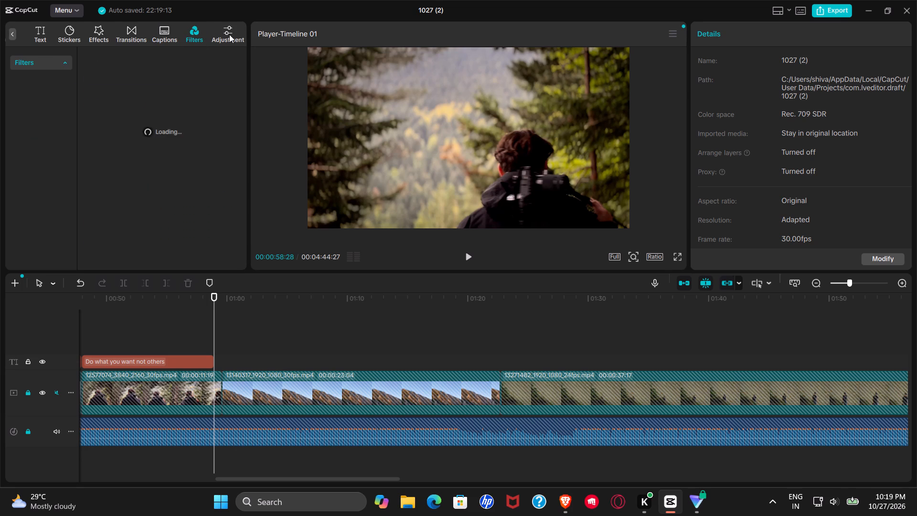
left_click(229, 34)
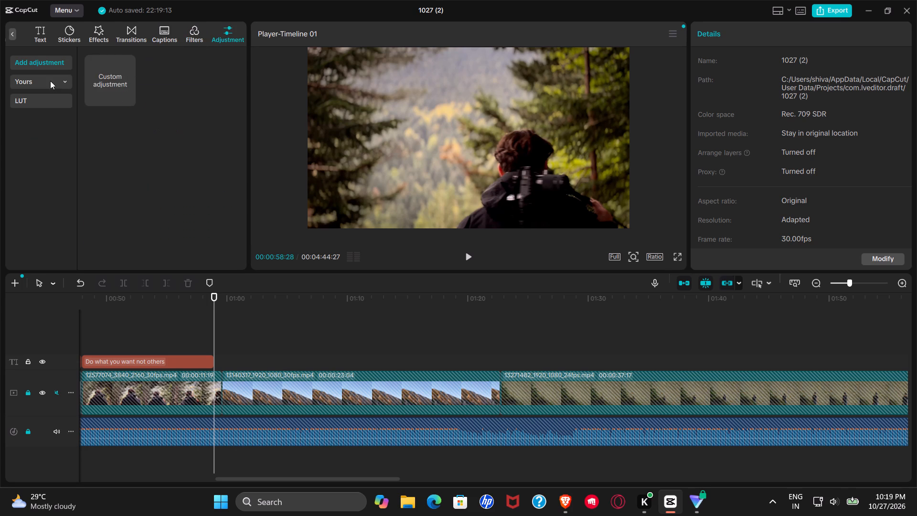
left_click_drag(84, 77, 182, 184)
left_click_drag(111, 75, 230, 337)
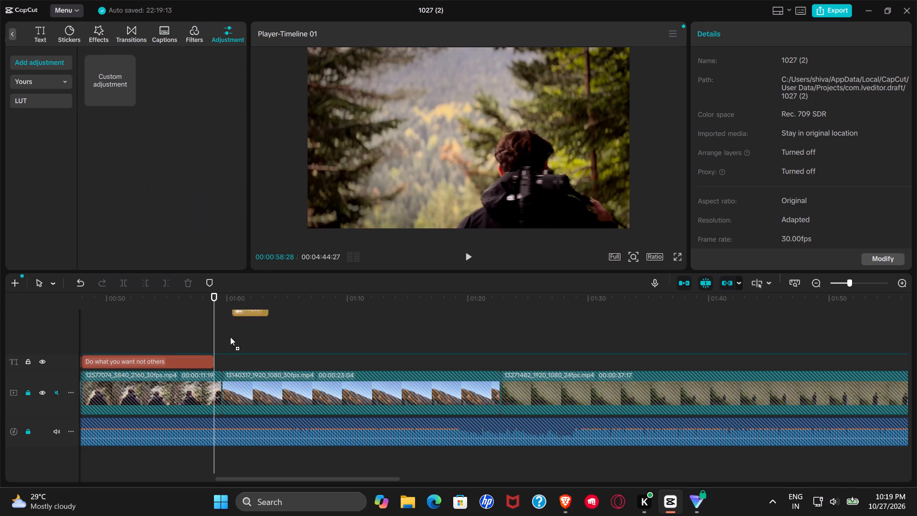
left_click_drag(230, 337, 214, 364)
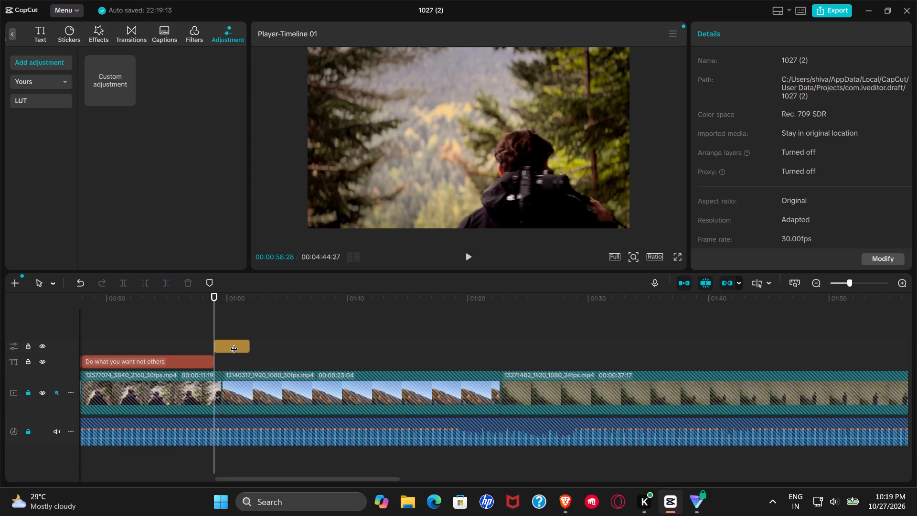
Unlock the main video track and slow the first clip to 0.73x speed.
scroll(250, 351, "down", 2, "ctrl")
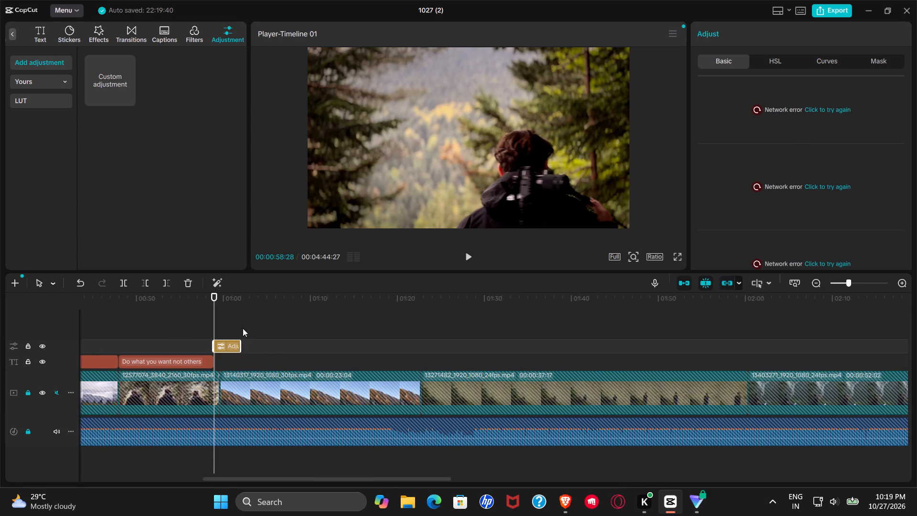
left_click_drag(214, 295, 38, 296, "ctrl")
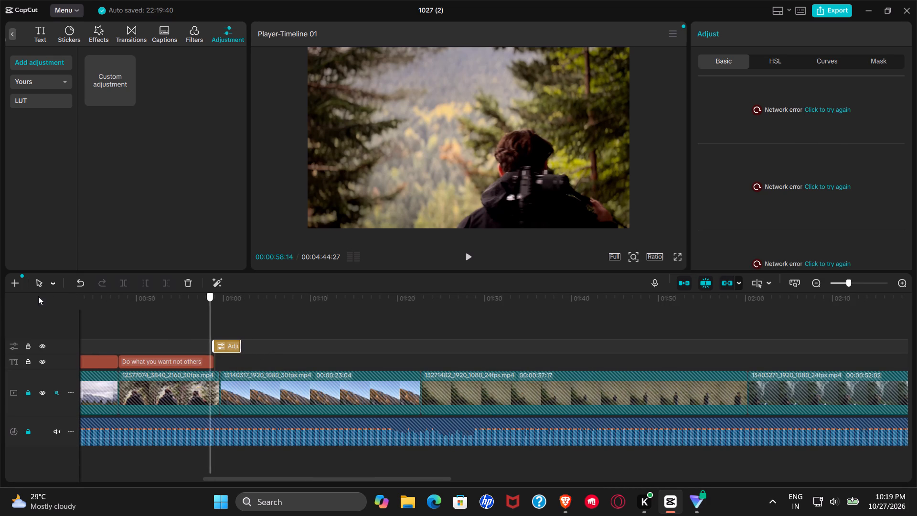
left_click_drag(38, 296, 155, 324, "ctrl")
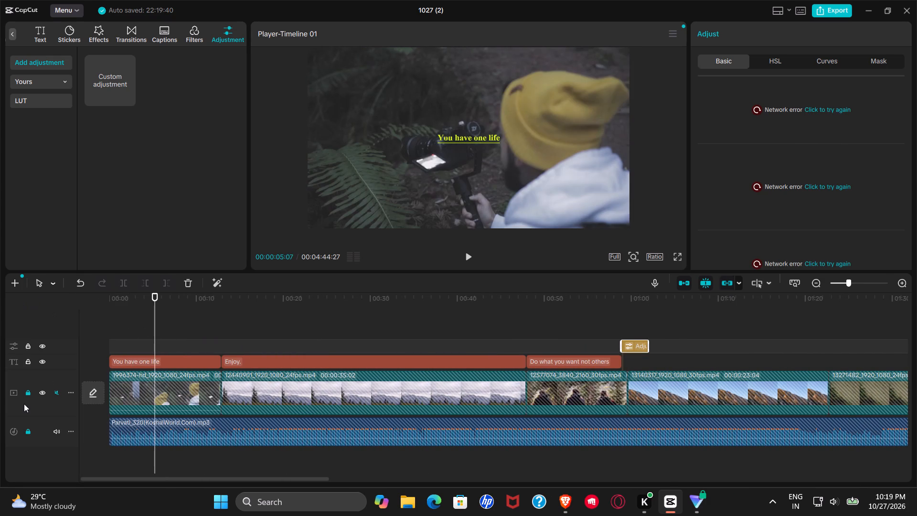
left_click(27, 394)
left_click(140, 387)
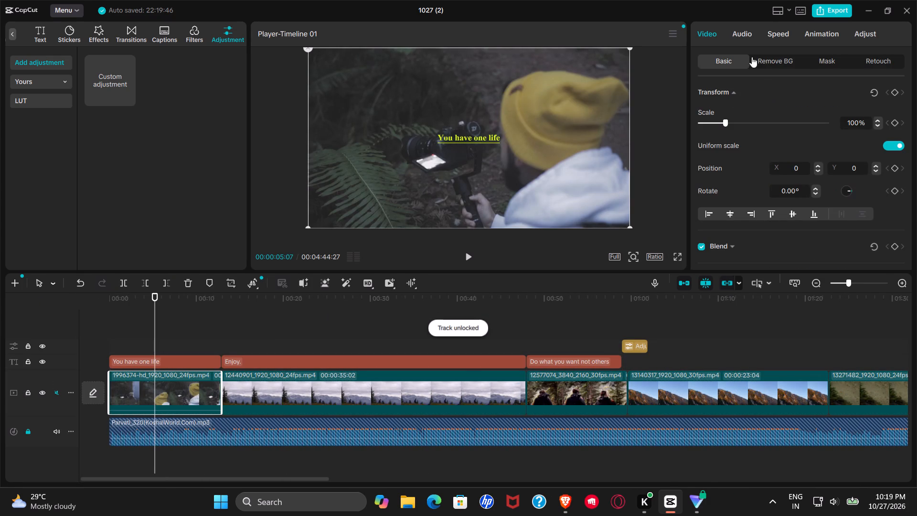
left_click(769, 29)
left_click(777, 37)
left_click_drag(728, 109, 719, 109)
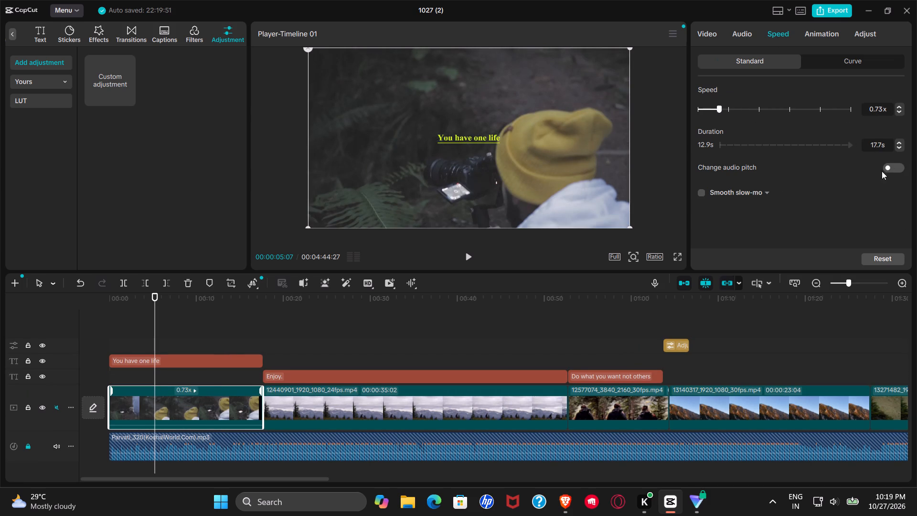
Enable Smooth slow-mo on the first clip with the Optical flow method.
left_click(712, 196)
left_click(721, 190)
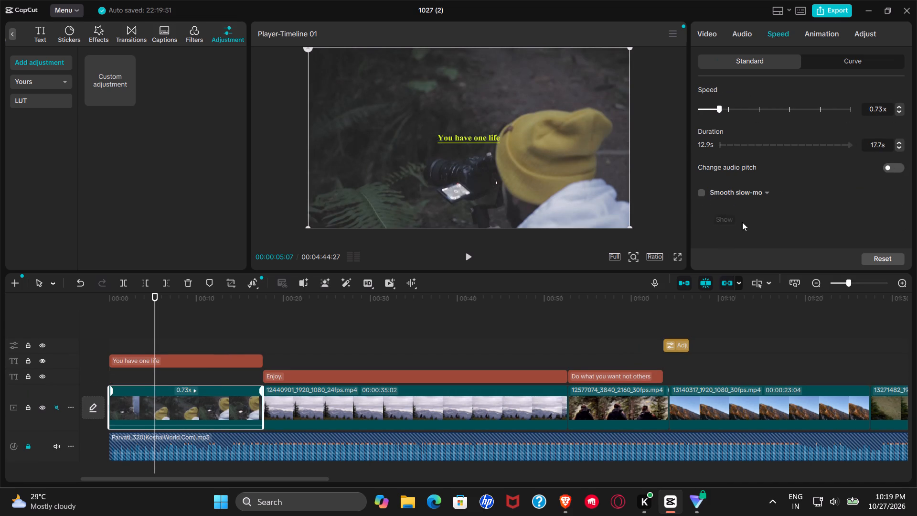
left_click(692, 193)
left_click(704, 193)
left_click(741, 215)
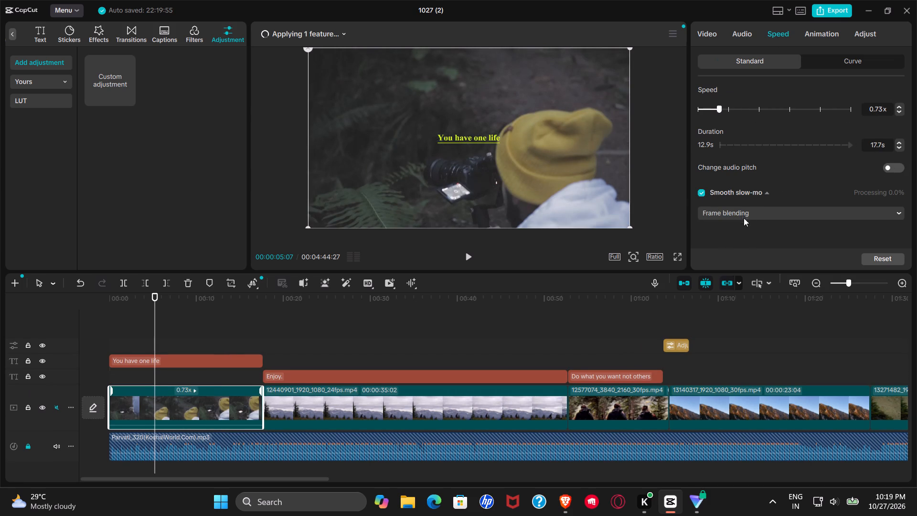
left_click(757, 266)
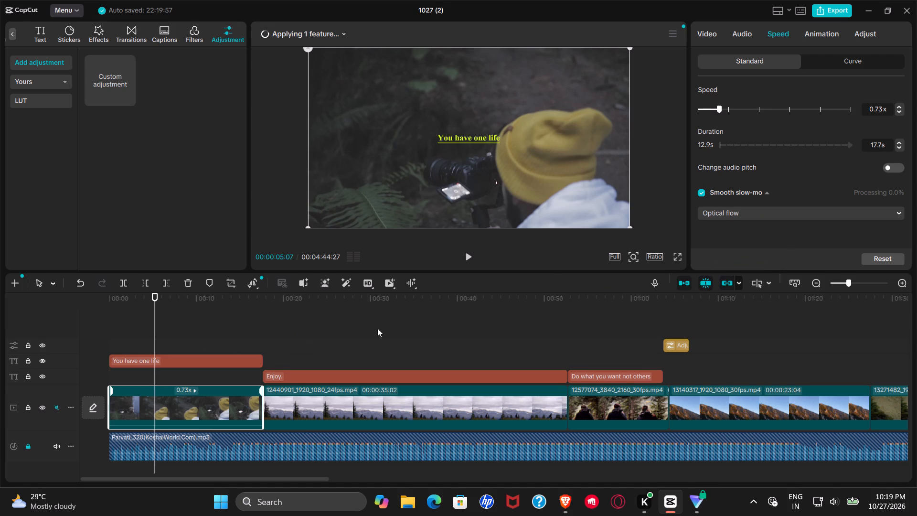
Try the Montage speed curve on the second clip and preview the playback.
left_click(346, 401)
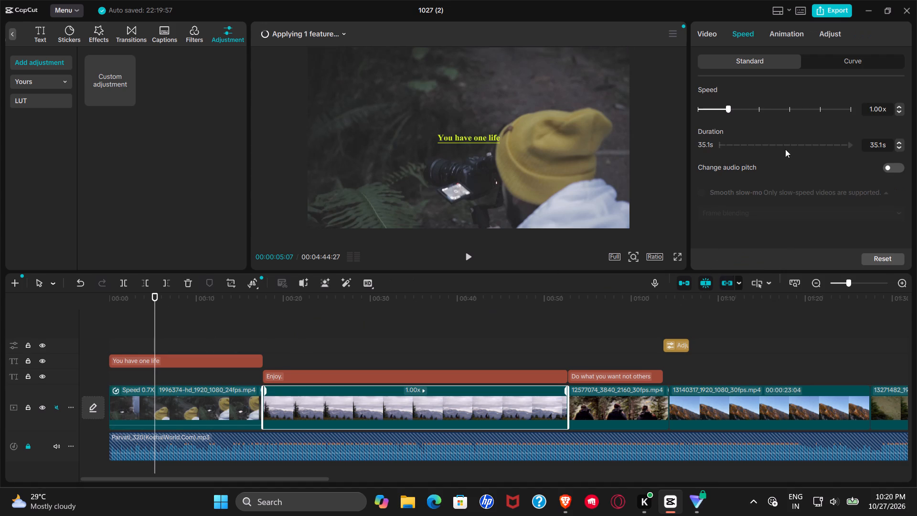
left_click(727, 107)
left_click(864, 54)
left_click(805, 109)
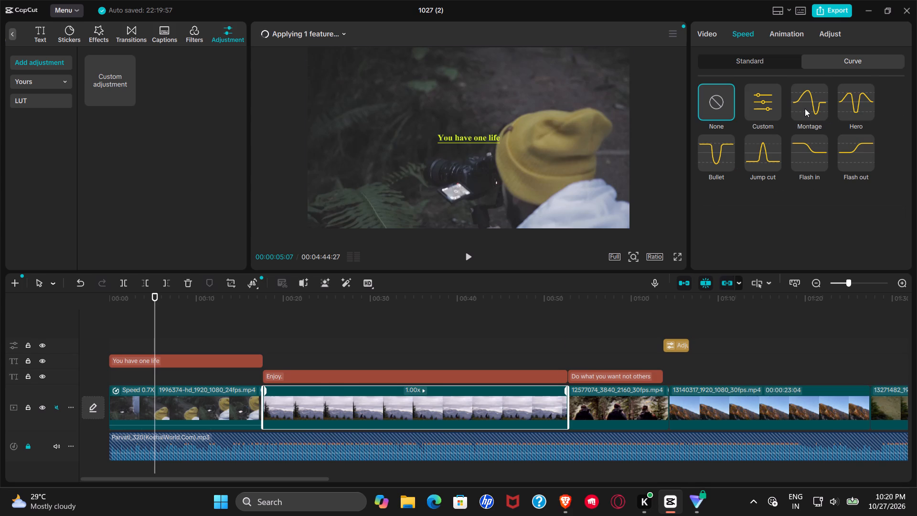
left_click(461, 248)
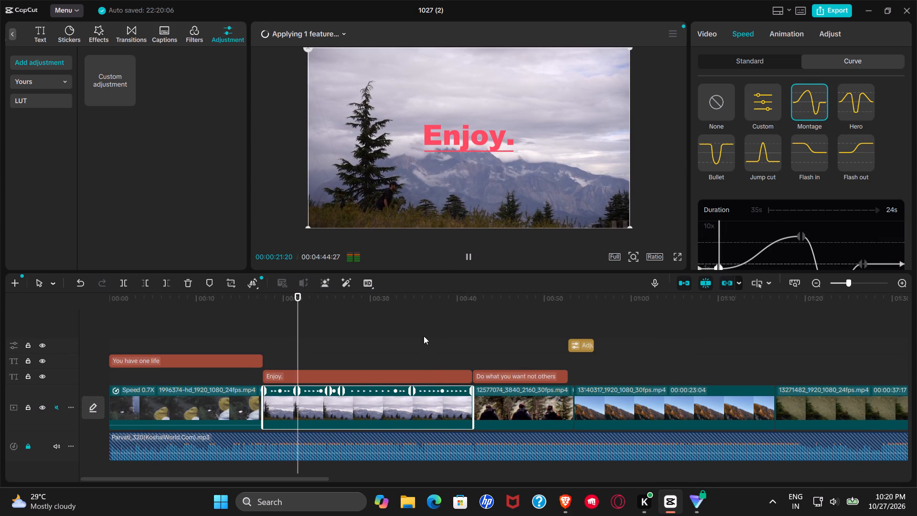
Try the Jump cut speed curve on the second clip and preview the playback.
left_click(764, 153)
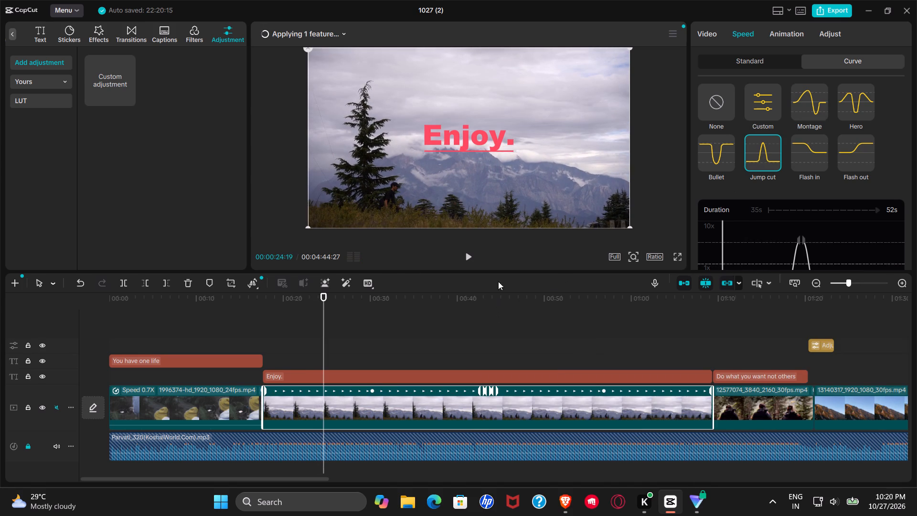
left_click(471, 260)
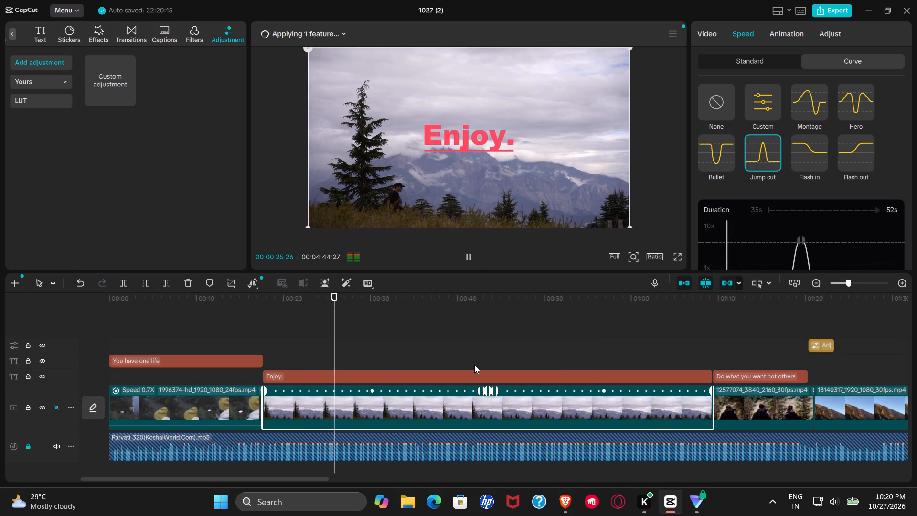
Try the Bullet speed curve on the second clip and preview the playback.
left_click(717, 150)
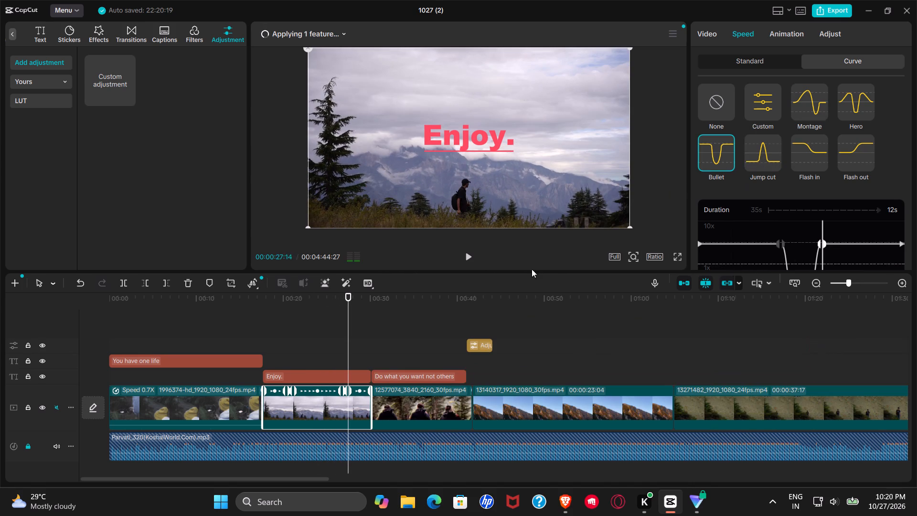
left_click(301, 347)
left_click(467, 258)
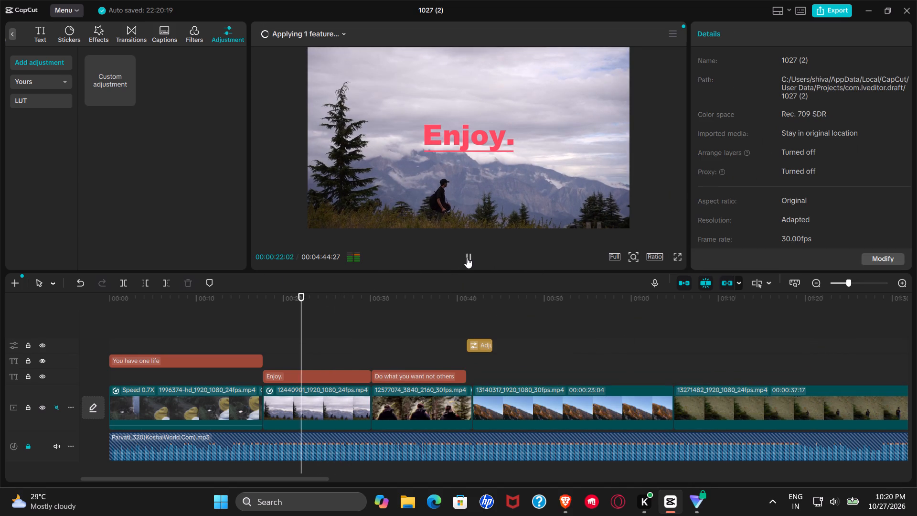
Try the Flash in speed curve on the second clip and replace it with Hero.
left_click(321, 393)
left_click(747, 38)
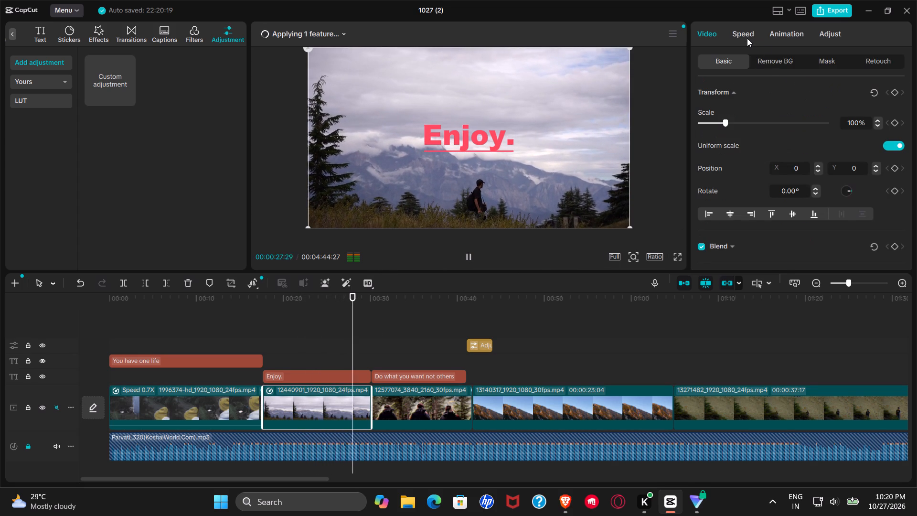
left_click(814, 150)
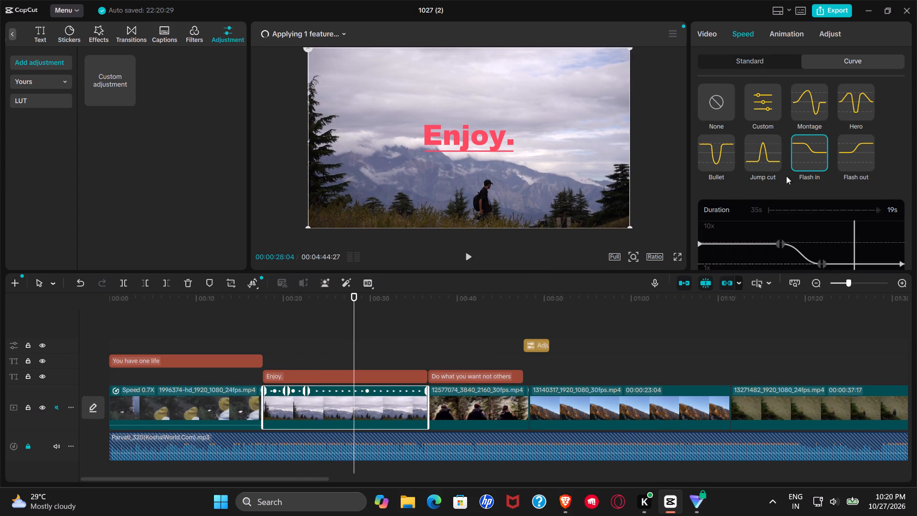
left_click(851, 105)
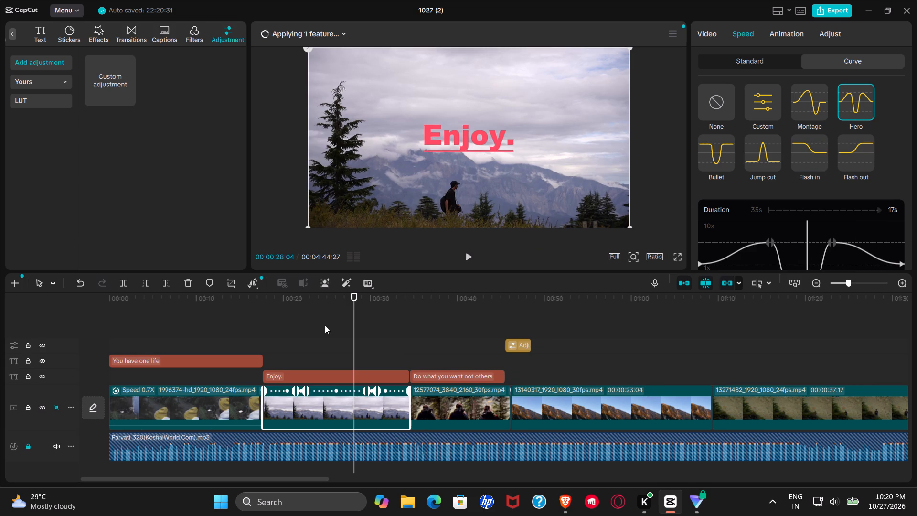
Preview the playback of the second clip with the Hero speed curve.
left_click(325, 325)
left_click(466, 258)
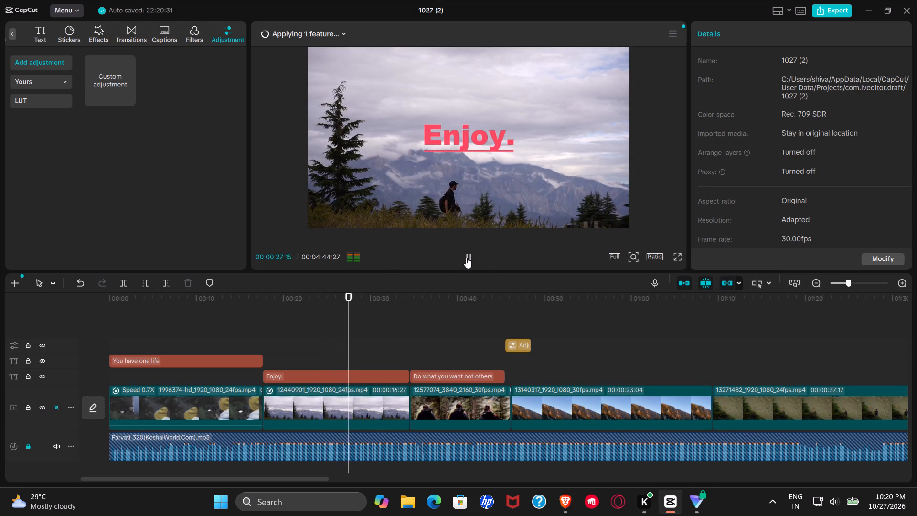
left_click(406, 351)
left_click(425, 357)
Apply the Montage speed curve to the third clip and try to stretch the clip's end on the timeline.
left_click(433, 406)
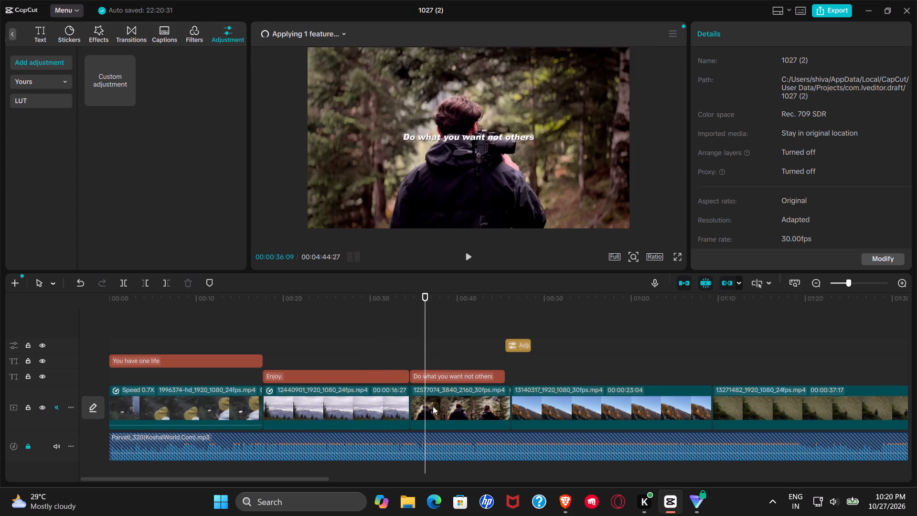
left_click(751, 28)
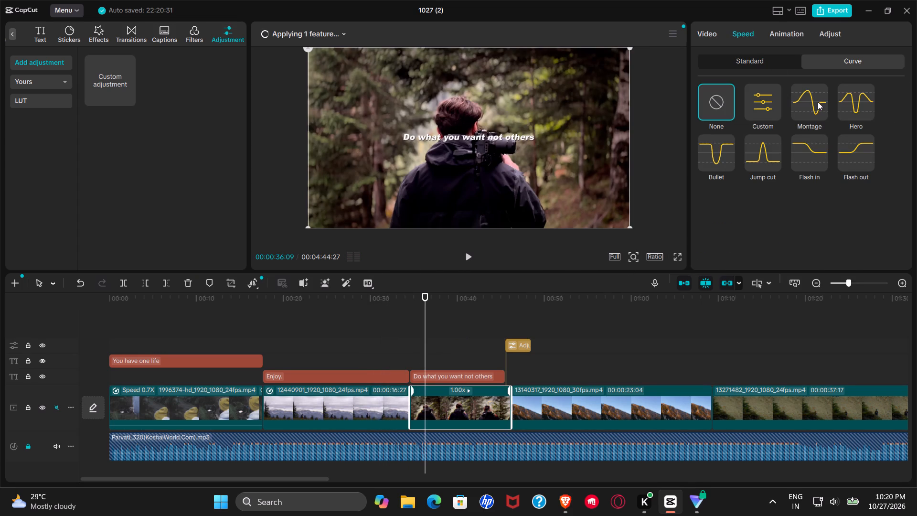
left_click(818, 102)
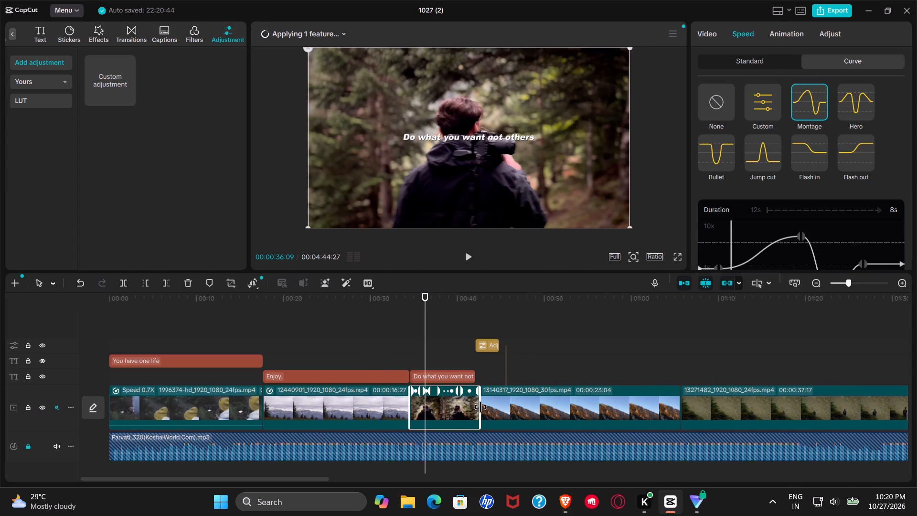
left_click_drag(480, 407, 516, 406)
left_click(814, 117)
Reshape the third clip's Montage curve by lowering its peak point into slow motion and moving its dip later, down to 0.10x.
scroll(808, 201, "down", 1)
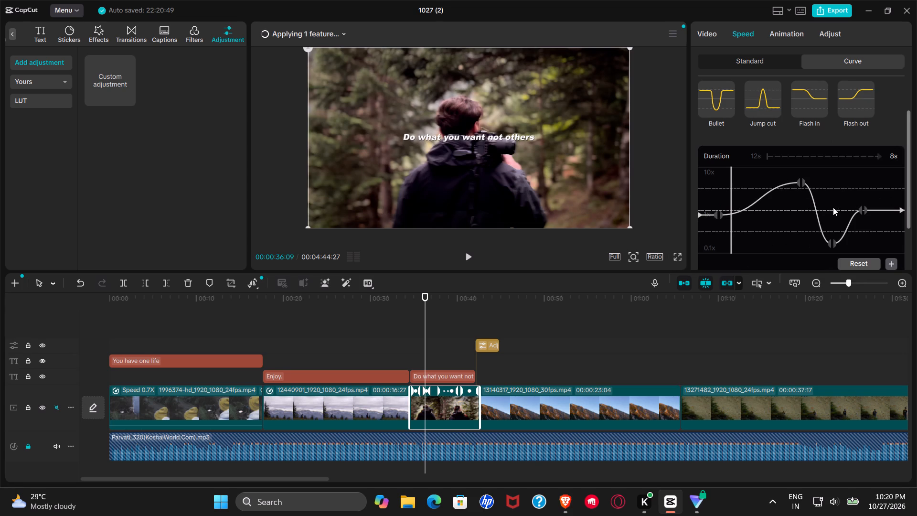
left_click_drag(795, 183, 784, 210)
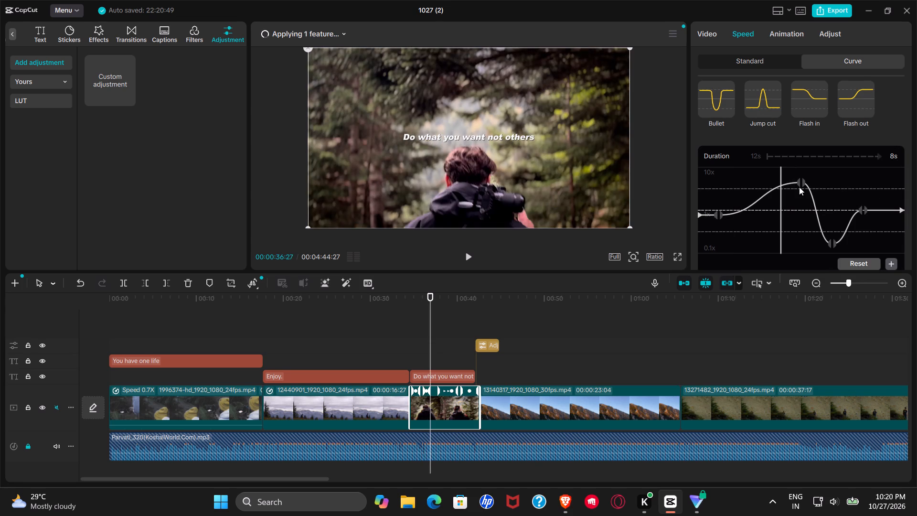
left_click_drag(798, 183, 779, 228)
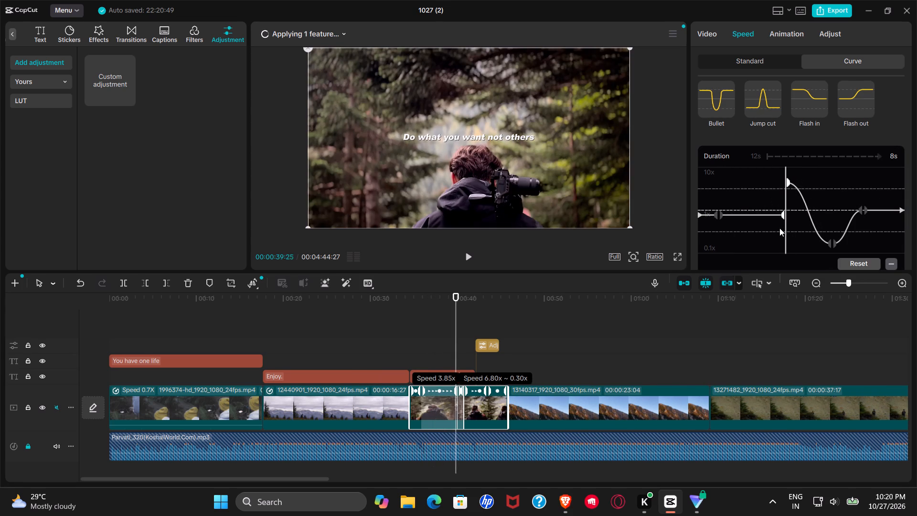
left_click_drag(779, 228, 766, 228)
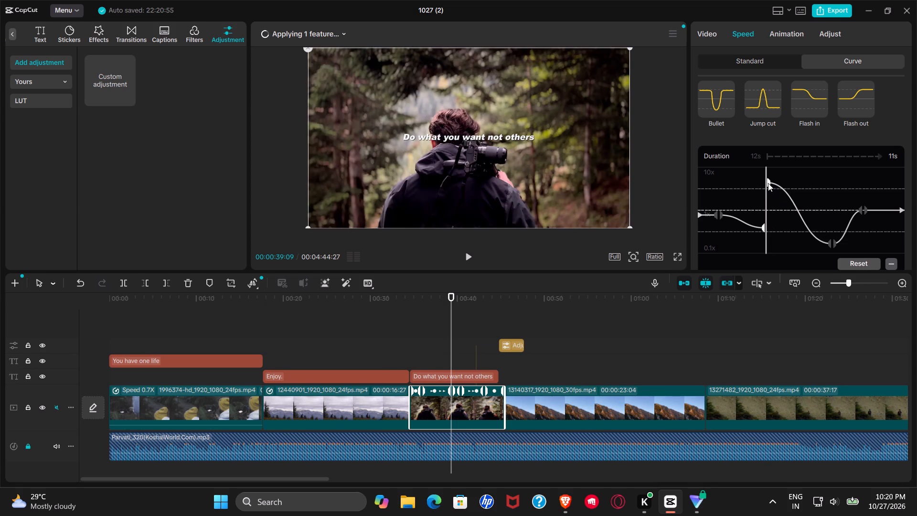
left_click_drag(767, 183, 772, 235)
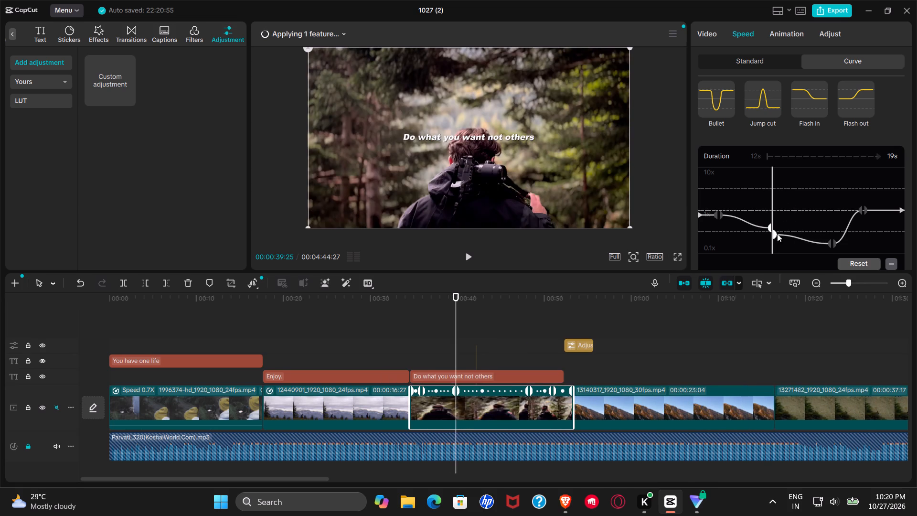
left_click_drag(829, 247, 835, 264)
left_click_drag(836, 244, 873, 257)
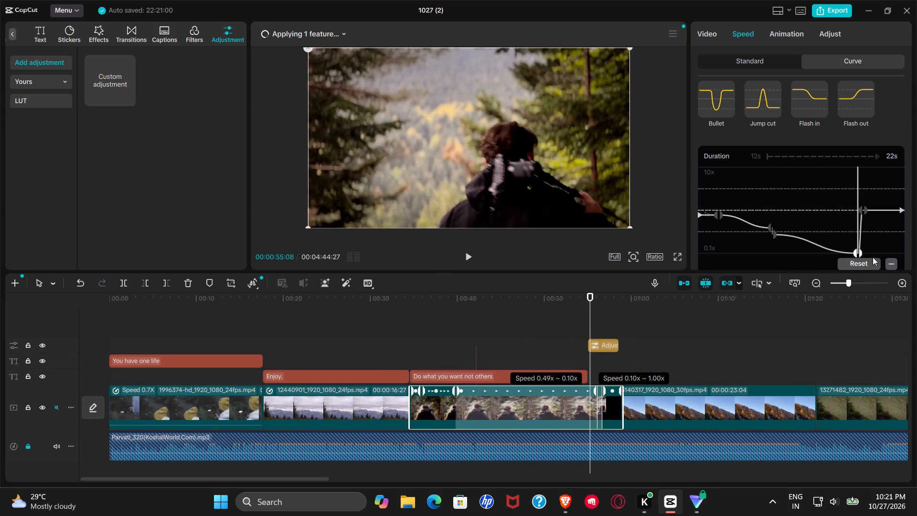
left_click_drag(873, 257, 871, 257)
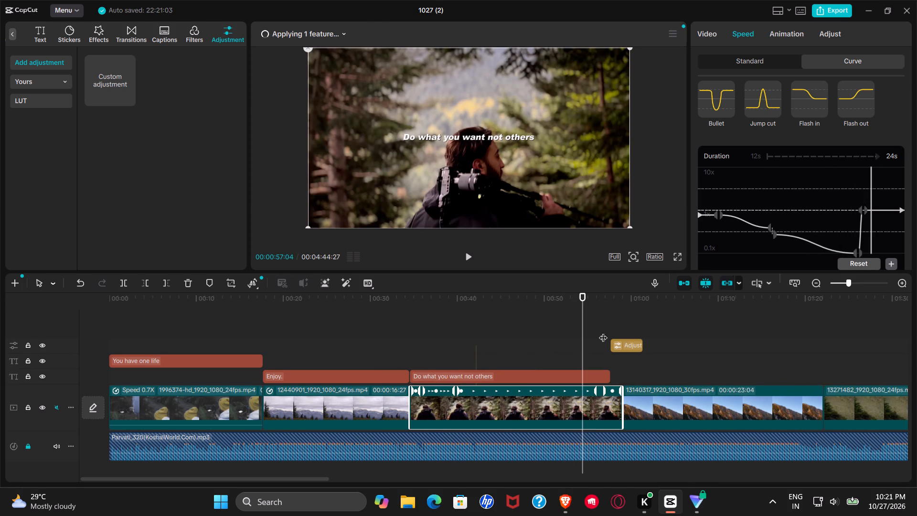
Add a default text right after the "Do what you want not others" title, near the start of the fourth clip.
left_click(653, 355)
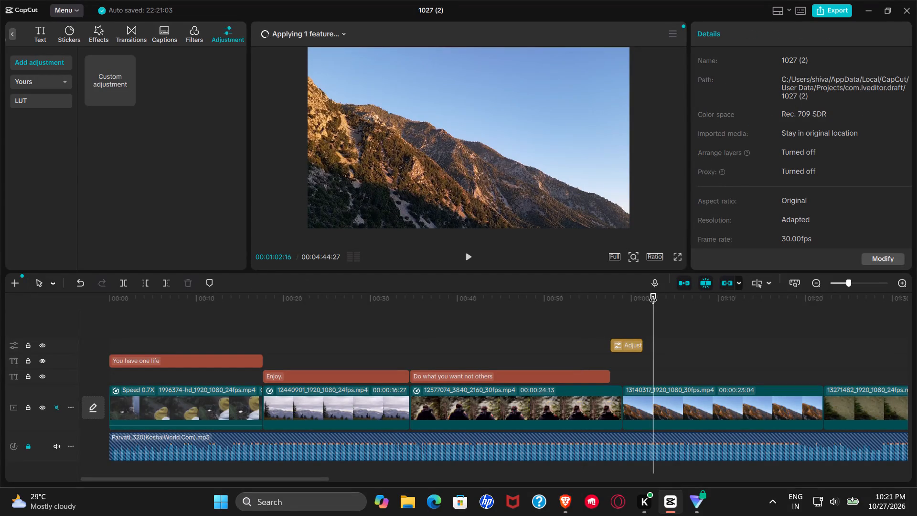
left_click_drag(653, 294, 884, 318)
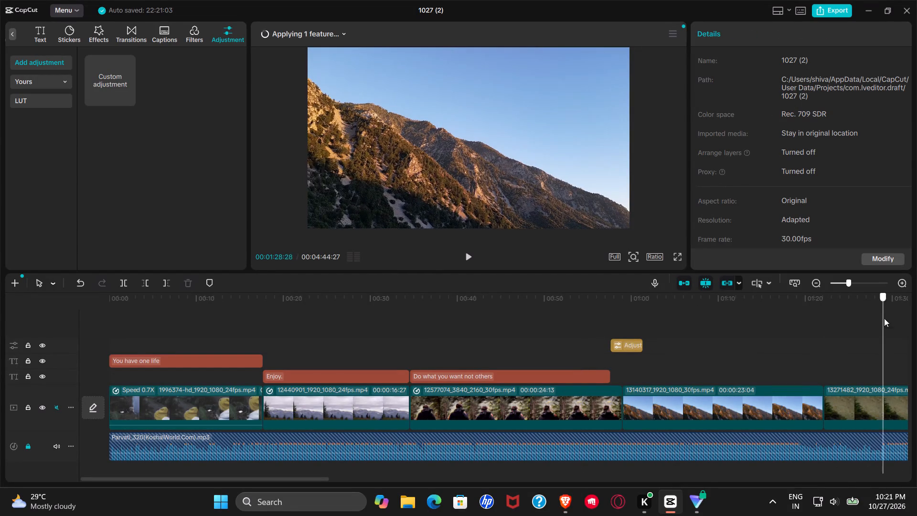
left_click_drag(884, 318, 606, 350)
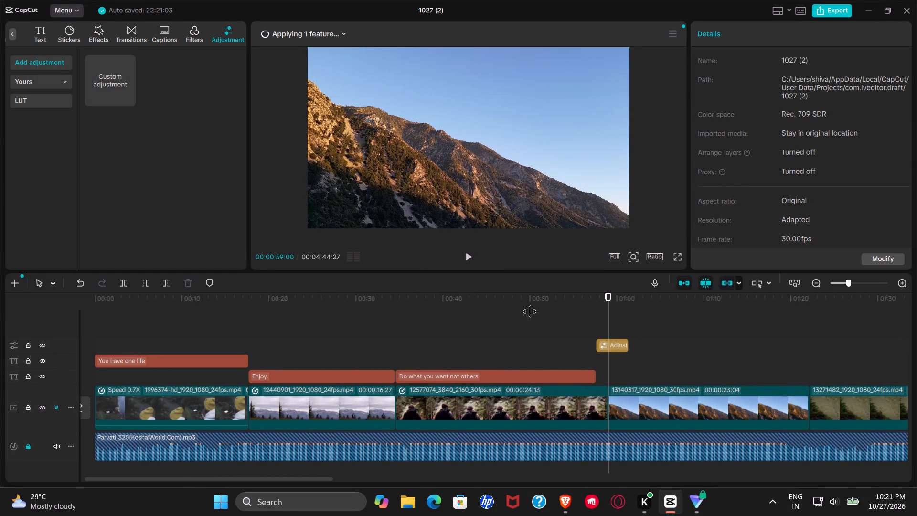
left_click(44, 37)
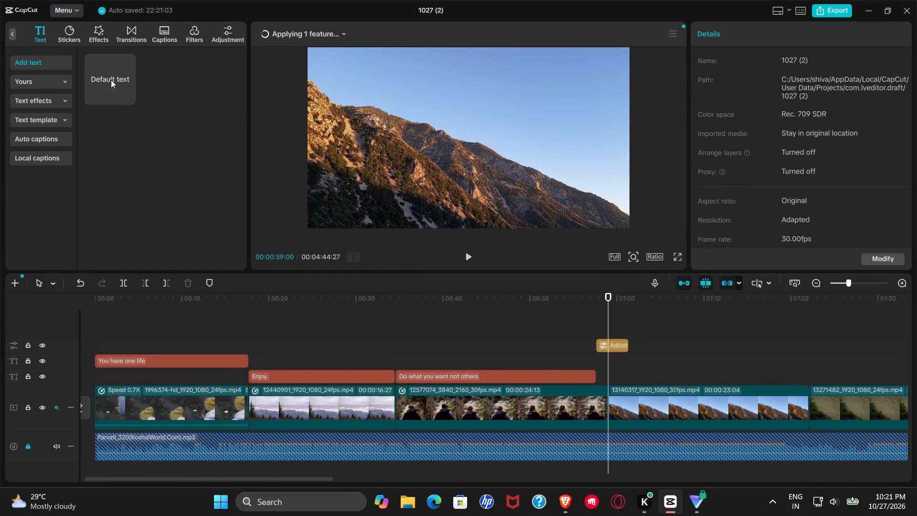
left_click_drag(104, 73, 600, 380)
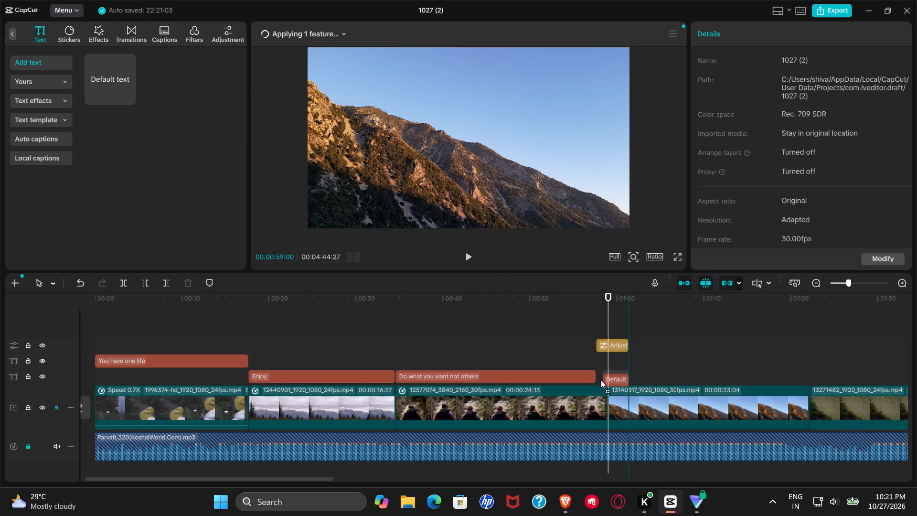
left_click_drag(600, 380, 597, 374)
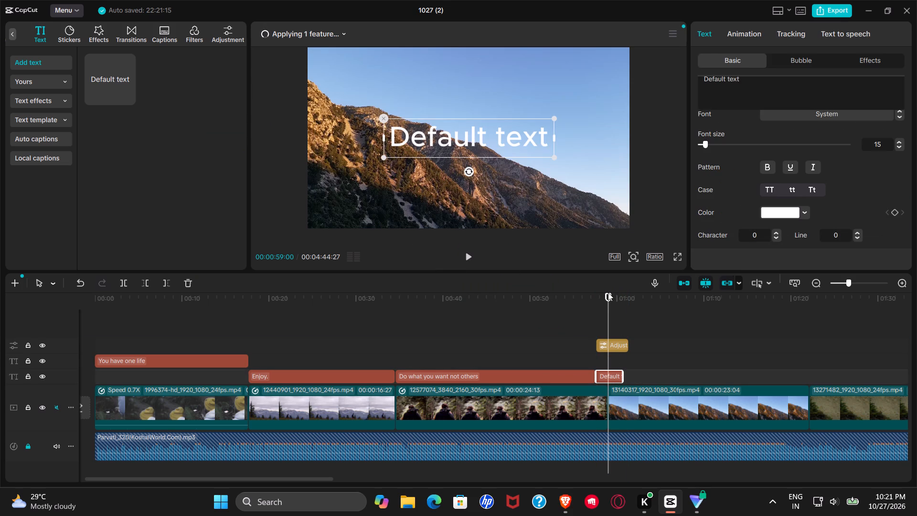
Scrub across the fourth clip and into the fifth to review the footage around the new title.
left_click_drag(608, 293, 606, 298)
left_click_drag(608, 294, 916, 290)
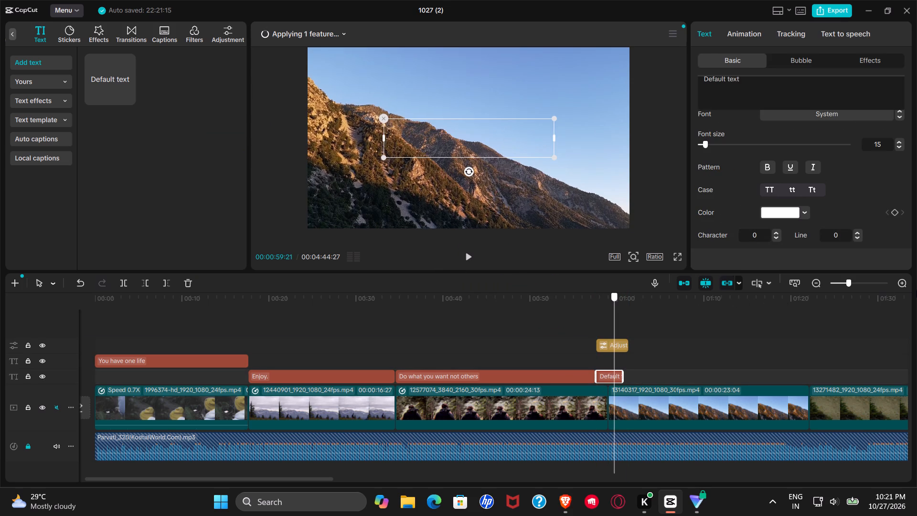
left_click_drag(916, 290, 811, 318)
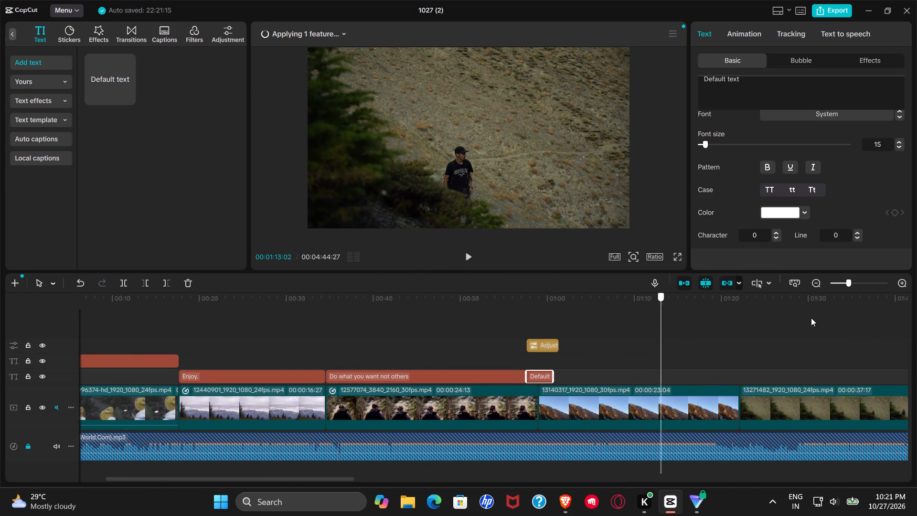
left_click_drag(811, 318, 585, 340)
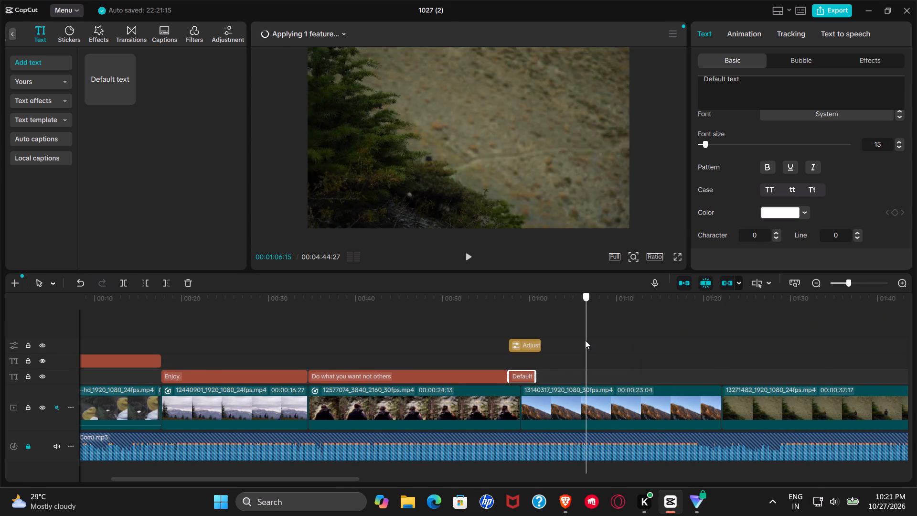
left_click_drag(585, 340, 533, 348)
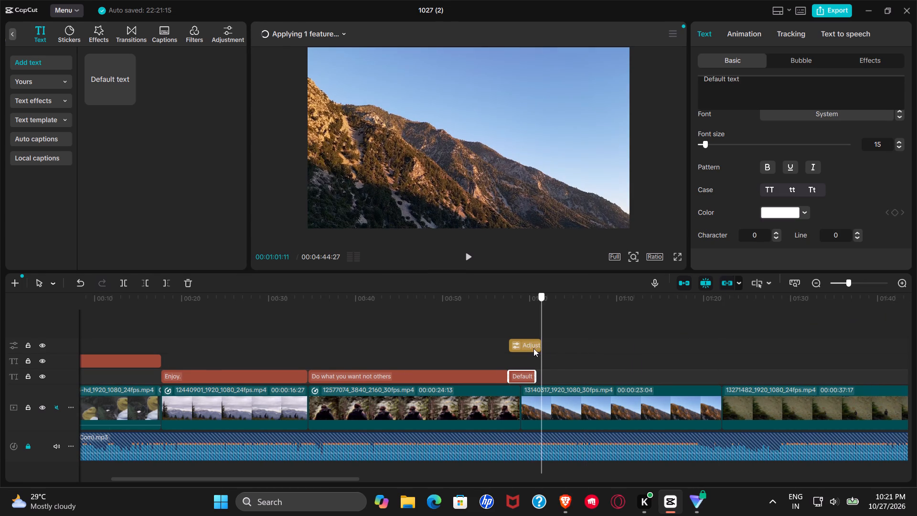
left_click_drag(533, 348, 533, 348)
Replace the new title's default text with "wold is so big to explore in 60years".
left_click(525, 344)
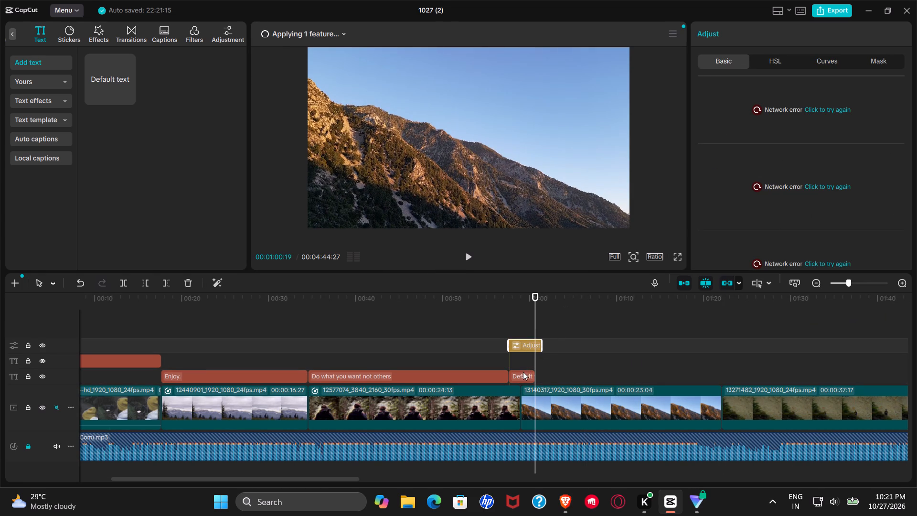
left_click(523, 372)
left_click(772, 97)
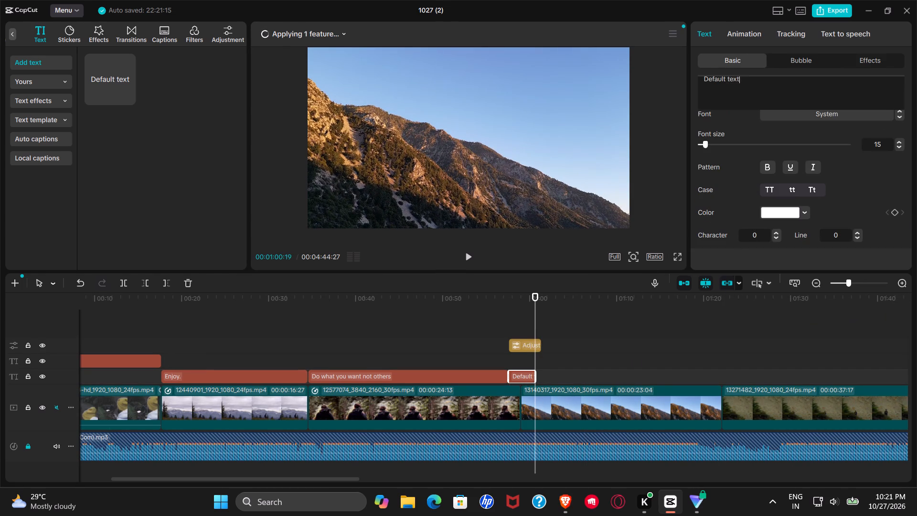
key("BackSpace")
key("BackSpace")
key("BackSpace")
key("BackSpace")
key("BackSpace")
key("BackSpace")
key("BackSpace")
key("BackSpace")
key("BackSpace")
key("BackSpace")
key("BackSpace")
key("BackSpace")
key("BackSpace")
key("BackSpace")
key("BackSpace")
key("BackSpace")
key("BackSpace")
key("BackSpace")
key("BackSpace")
key("BackSpace")
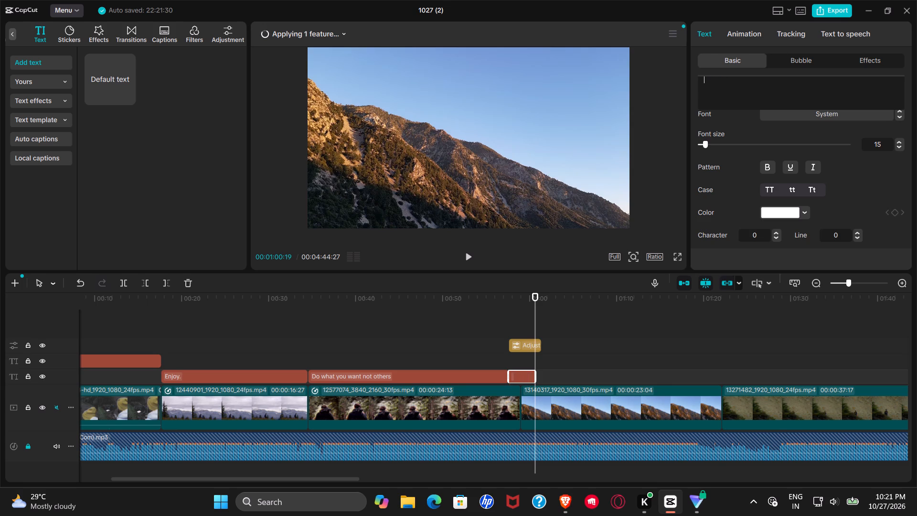
key("F11")
type("wold is so big to ep")
key("BackSpace")
key("BackSpace")
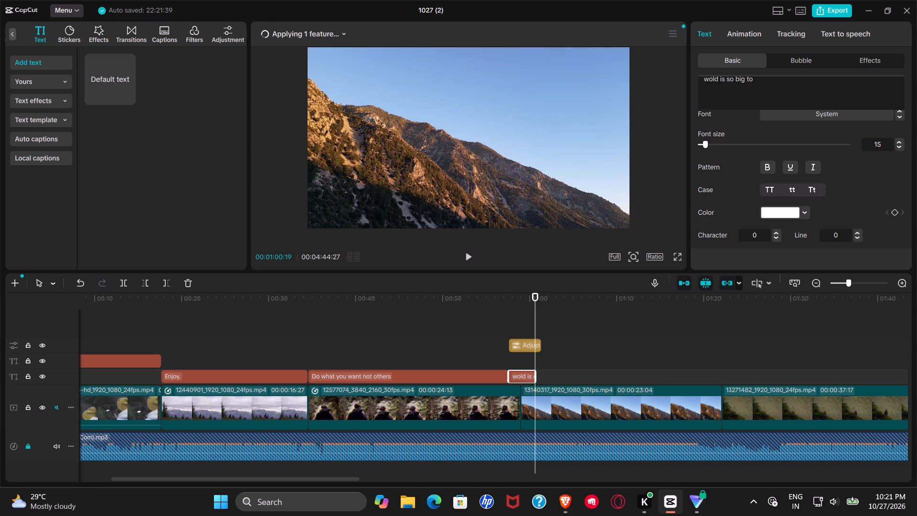
type("expl")
key("BackSpace")
key("BackSpace")
key("BackSpace")
key("BackSpace")
type("explore in 70y")
key("BackSpace")
key("BackSpace")
key("BackSpace")
type("60years")
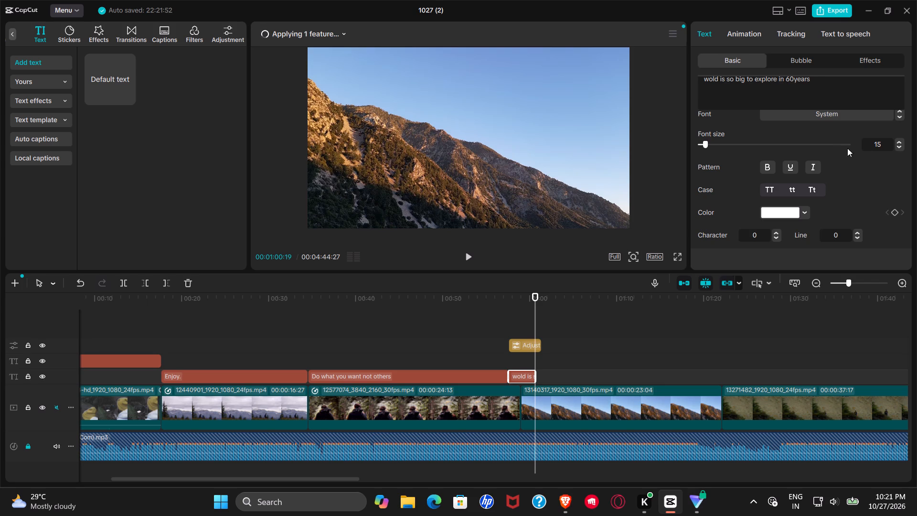
Change the new title's font to Agency FB Bold.
double_click(900, 120)
Extend the new title over the fourth clip to about 01:07 on the timeline.
left_click_drag(533, 376, 591, 382)
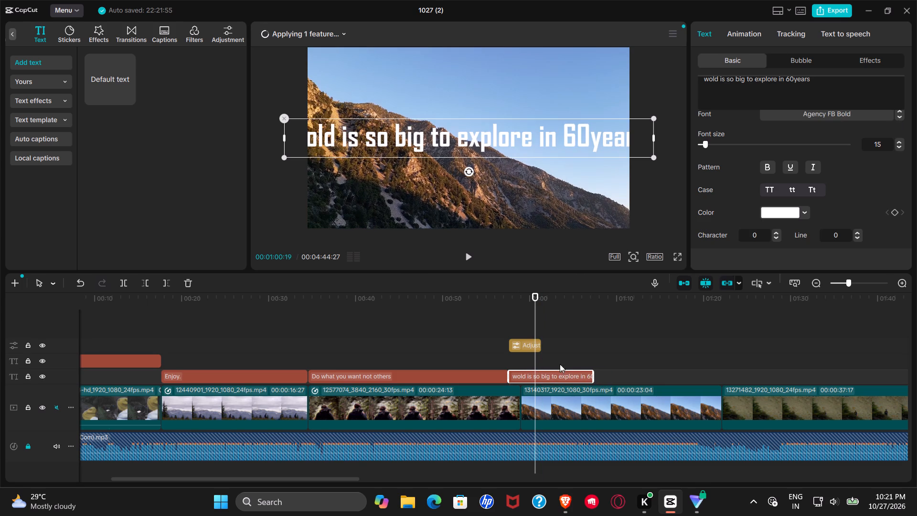
Scale the new title down so the whole sentence fits inside the video frame.
left_click_drag(652, 159, 553, 135)
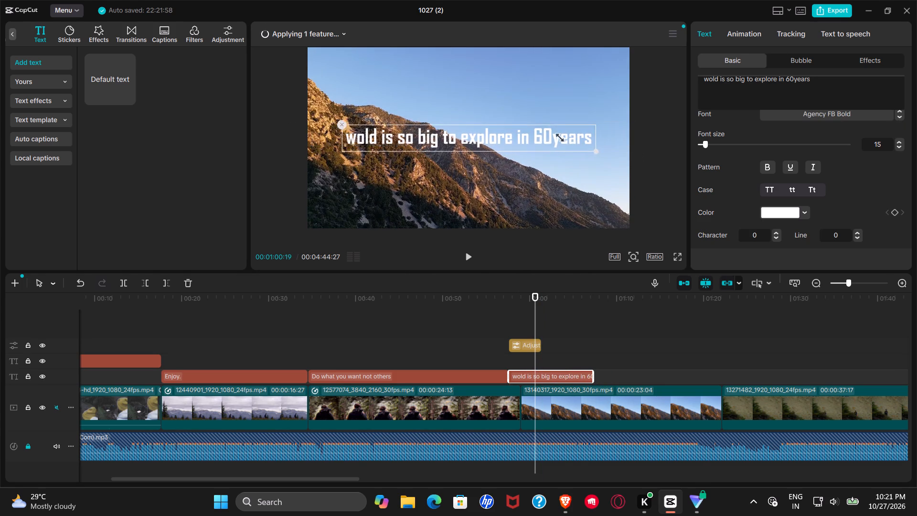
left_click_drag(553, 135, 518, 135)
Correct the misspelled first word of the fourth clip's title to "world".
left_click_drag(714, 75, 722, 79)
left_click(722, 79)
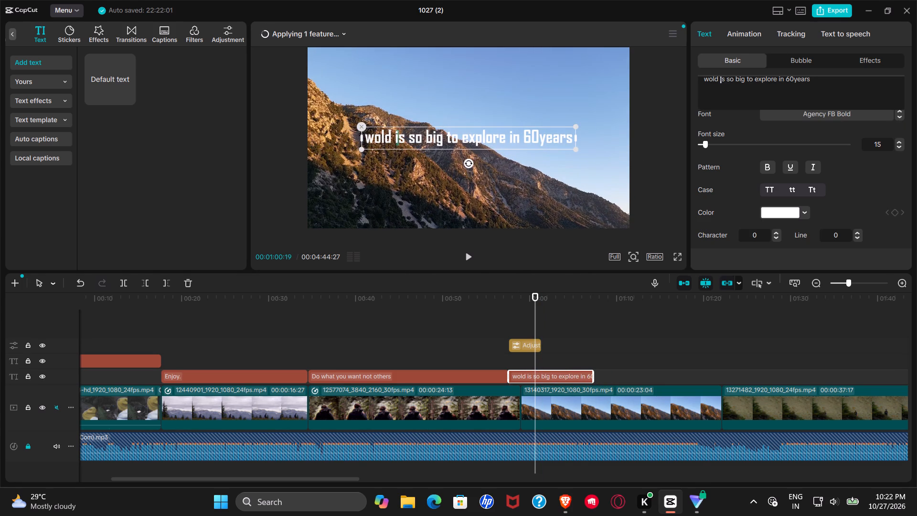
left_click(715, 80)
left_click_drag(720, 80, 709, 80)
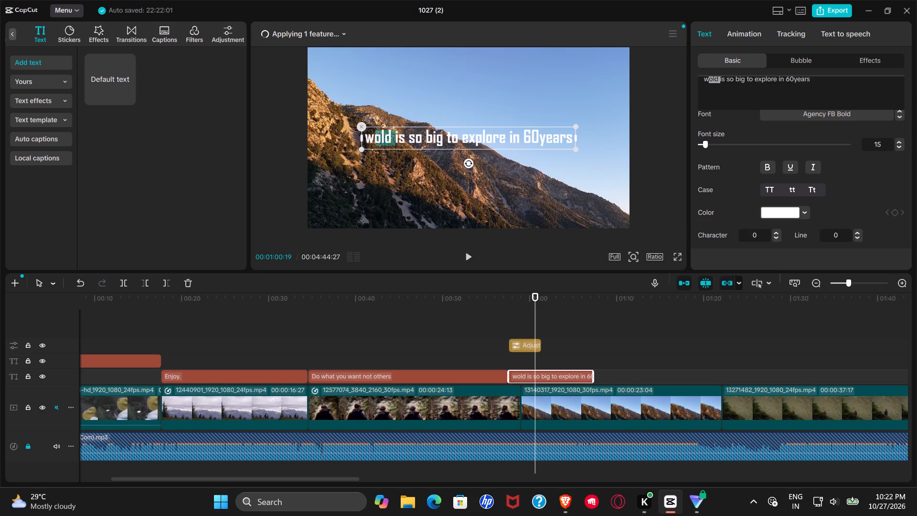
key("BackSpace")
key("BackSpace")
key("BackSpace")
key("BackSpace")
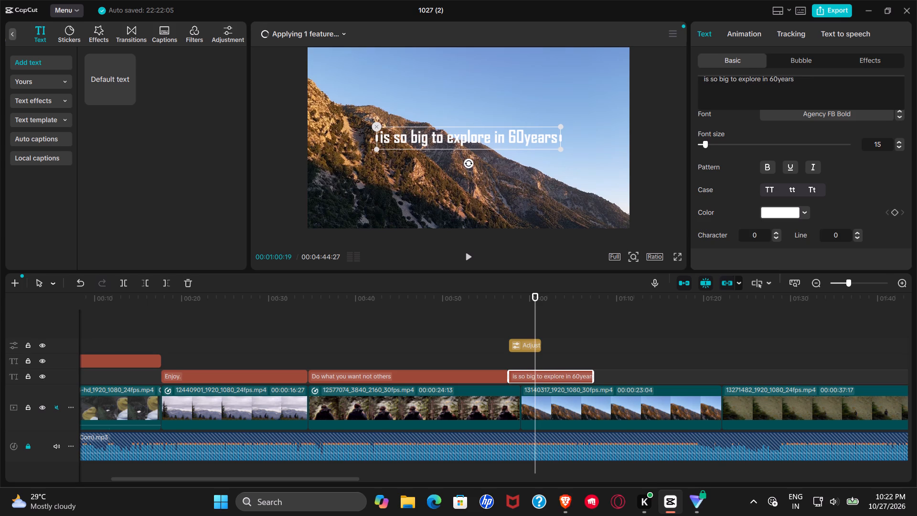
type("world")
key("space")
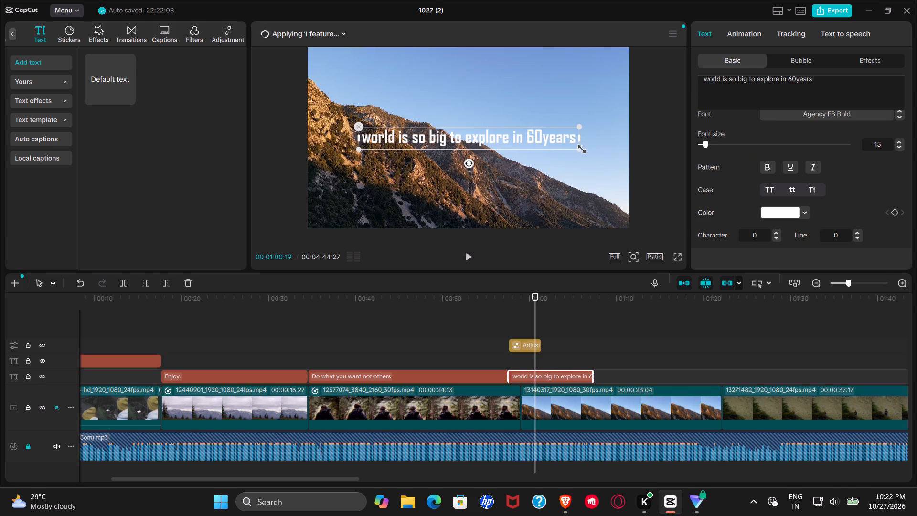
Format the title as underlined, bold and italic in title case, with a red text colour.
left_click_drag(576, 147, 569, 145)
left_click(787, 168)
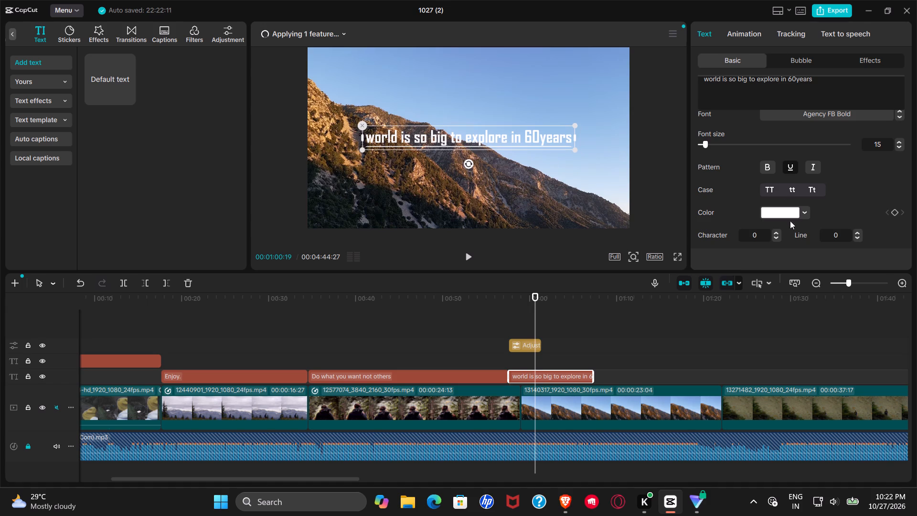
left_click(796, 210)
left_click_drag(814, 252, 870, 215)
left_click(859, 188)
left_click(817, 191)
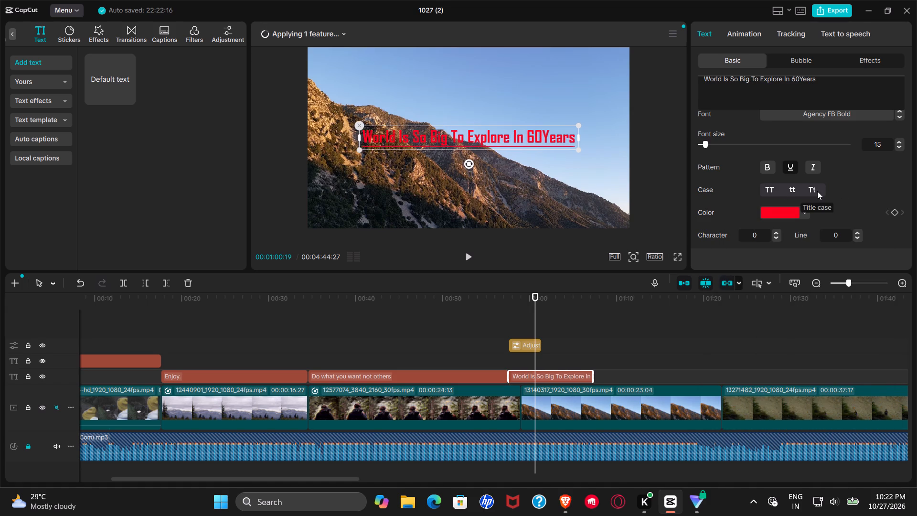
left_click(815, 165)
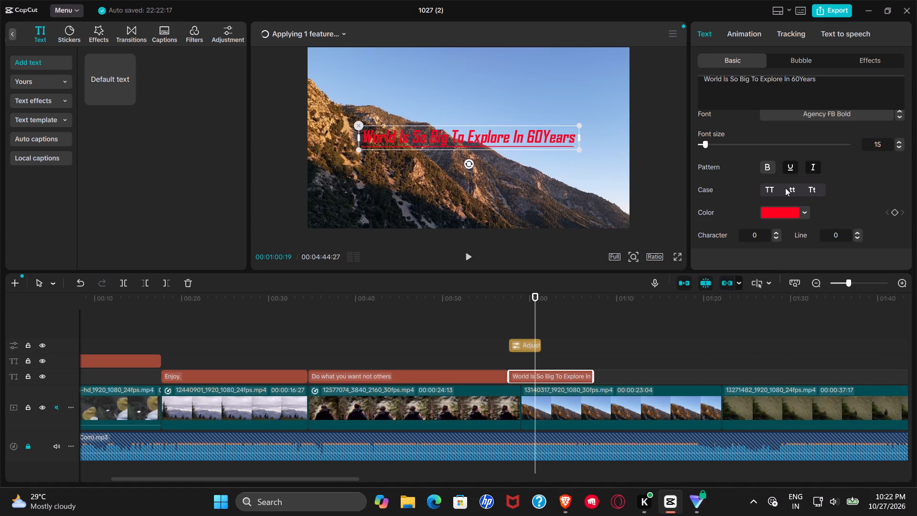
left_click(770, 166)
Apply the white lettering preset style with a dark shadow to the title.
scroll(780, 202, "down", 1)
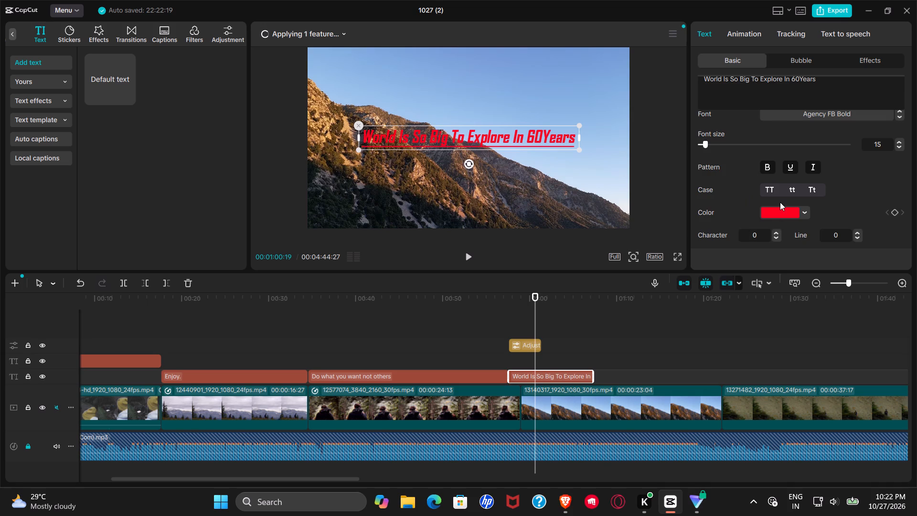
scroll(788, 192, "down", 2)
left_click(807, 153)
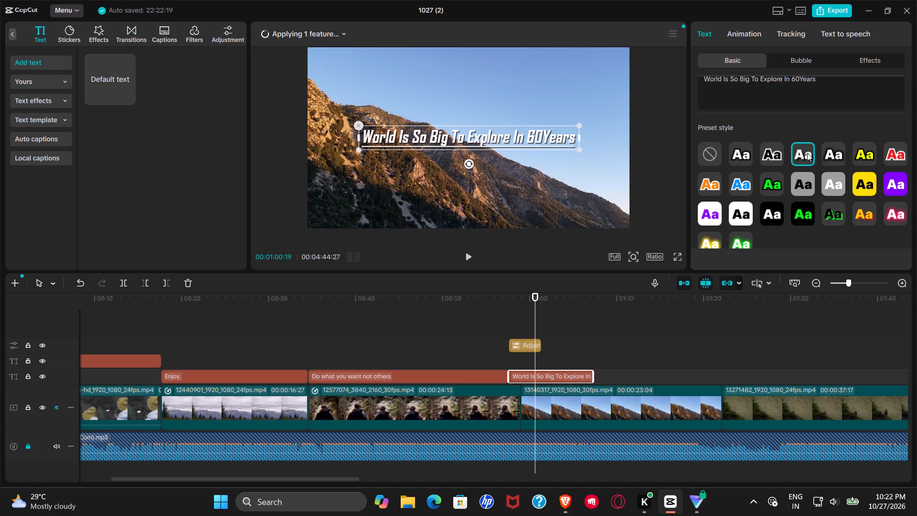
scroll(842, 166, "down", 1)
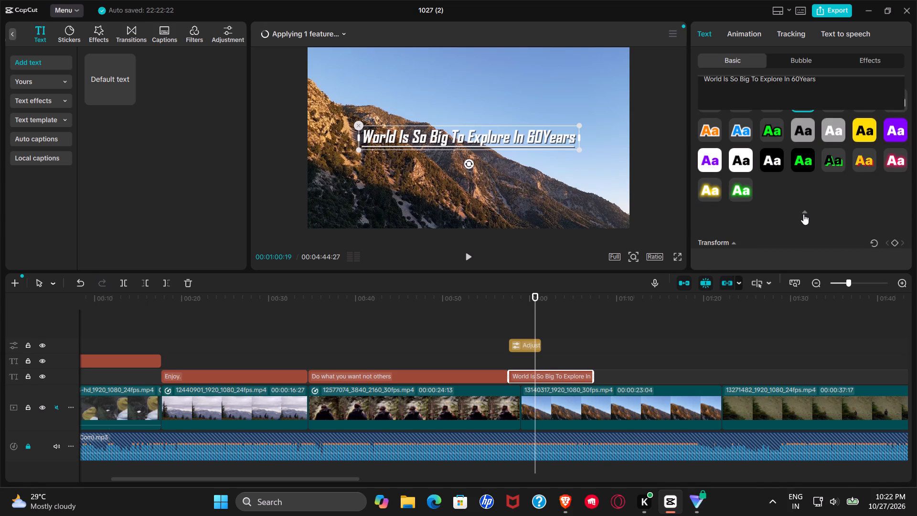
left_click(803, 214)
Scale the title down until it spans about half the video frame's width.
scroll(792, 191, "down", 1)
left_click_drag(715, 137, 718, 137)
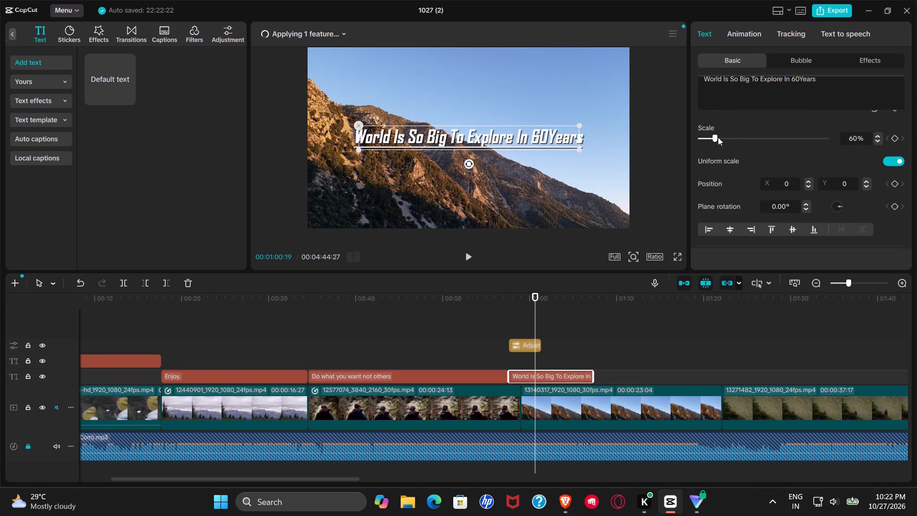
left_click_drag(718, 137, 711, 138)
scroll(834, 158, "down", 2)
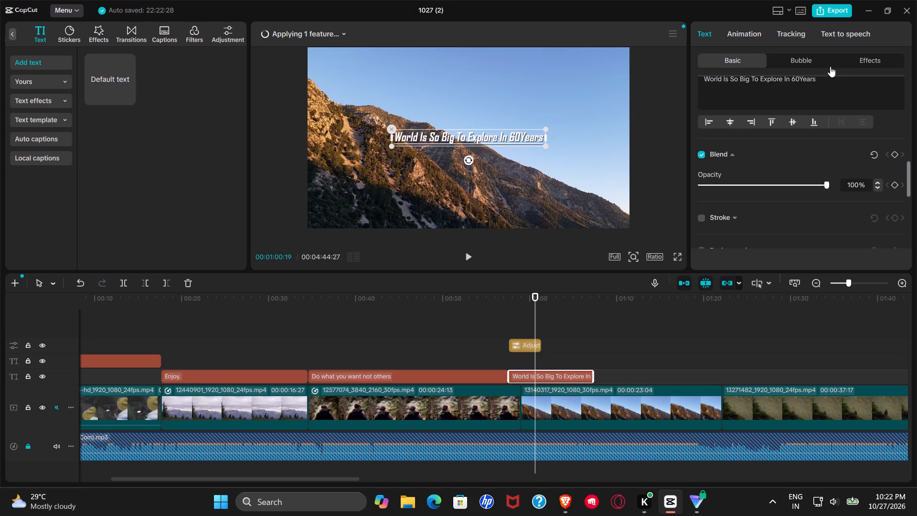
Check the bubble and text effect options for the title.
left_click(812, 59)
left_click(861, 62)
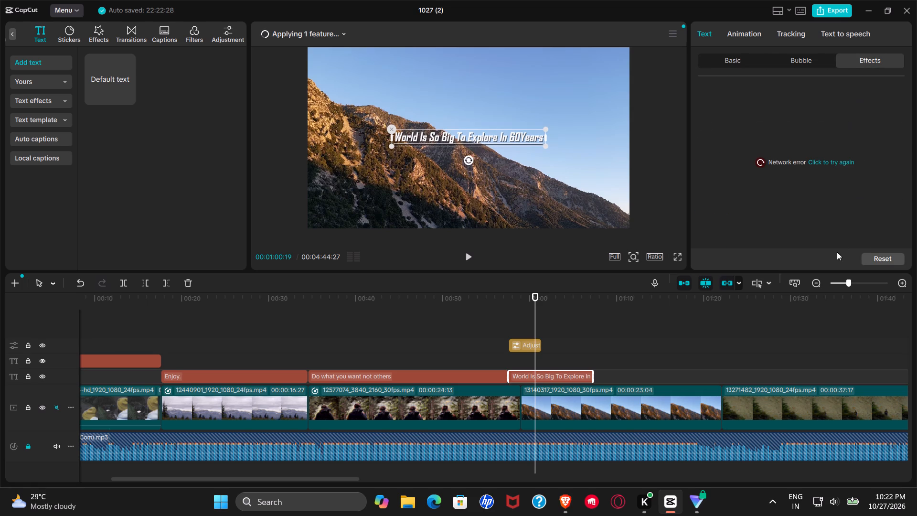
Preview the styled title over the fourth clip from about 00:59.
left_click(569, 332)
left_click(543, 325)
left_click(525, 325)
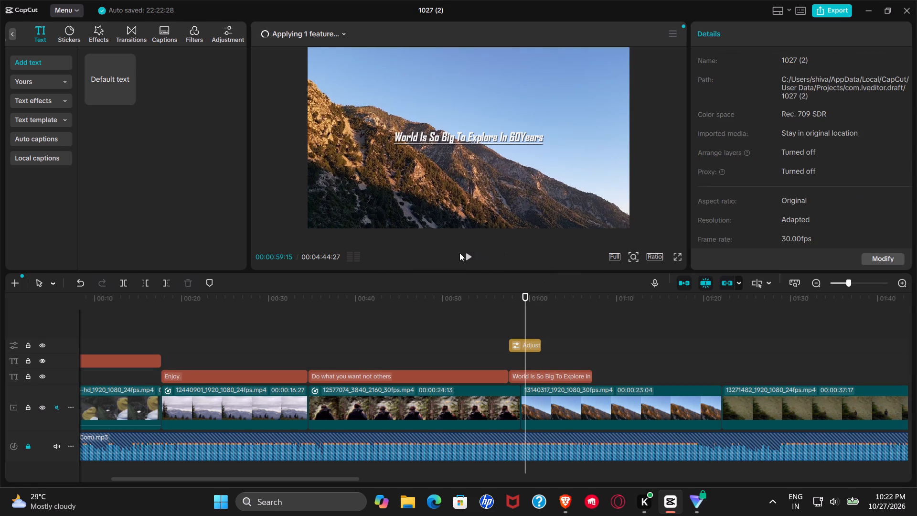
left_click(459, 253)
left_click(468, 256)
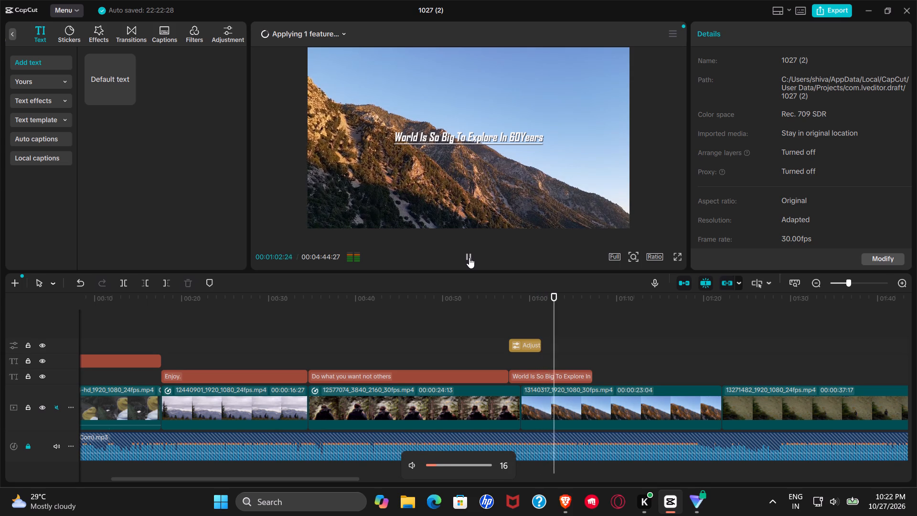
left_click(469, 258)
Record a voiceover from about 00:58 to 01:06 on the timeline, using the headset microphone.
scroll(570, 373, "down", 1)
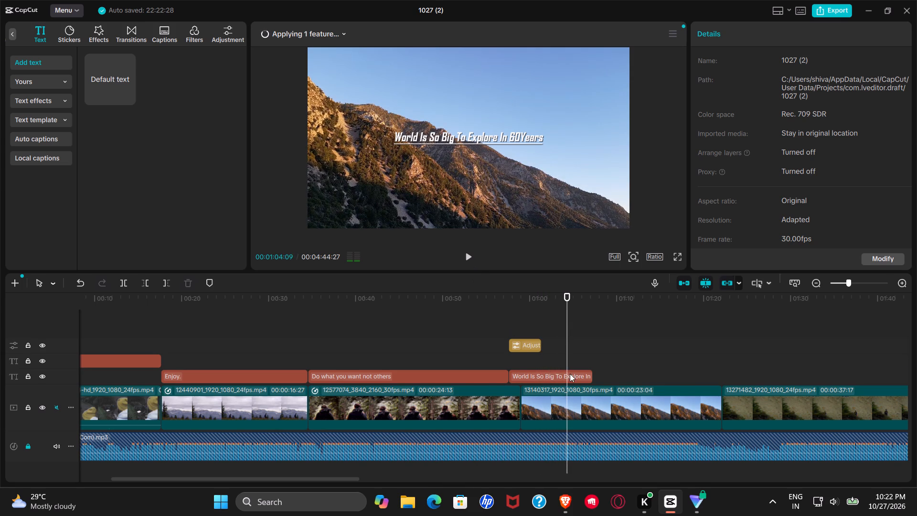
scroll(569, 374, "down", 1, "ctrl")
left_click_drag(562, 296, 802, 328, "ctrl")
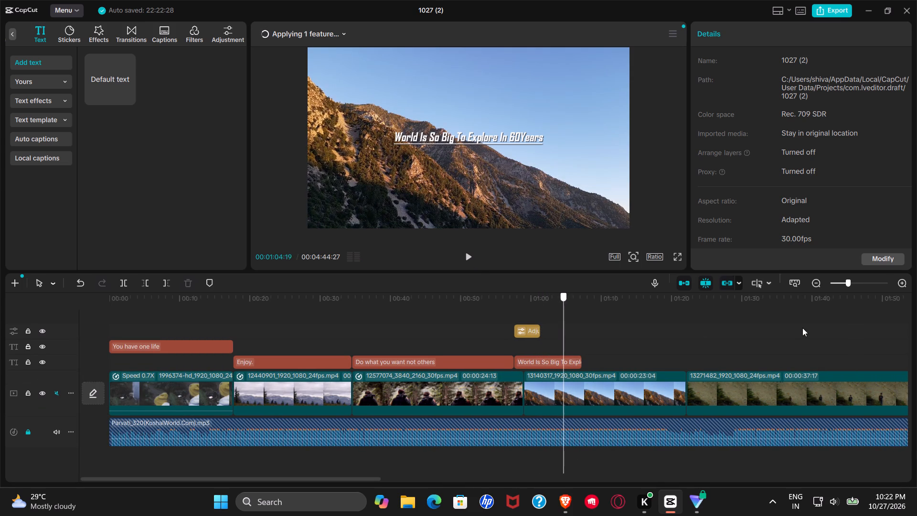
left_click_drag(802, 328, 916, 318, "ctrl")
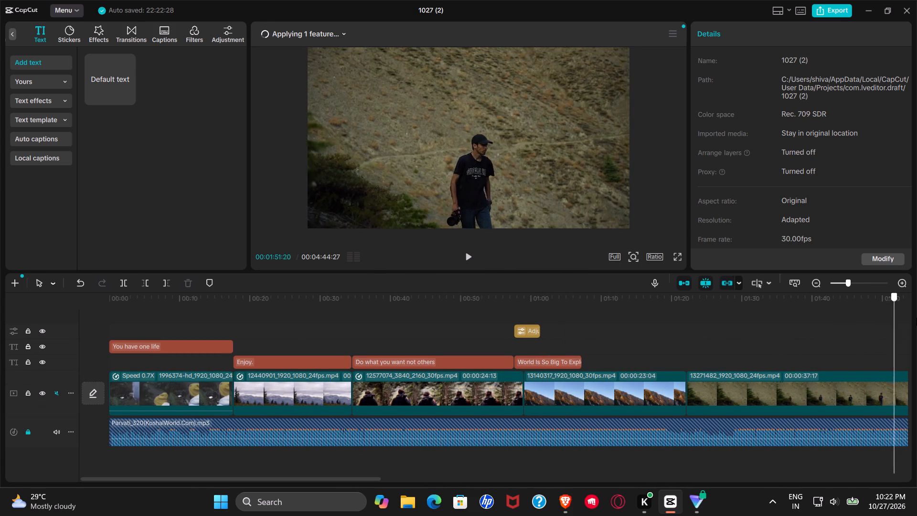
left_click_drag(916, 318, 448, 314, "ctrl")
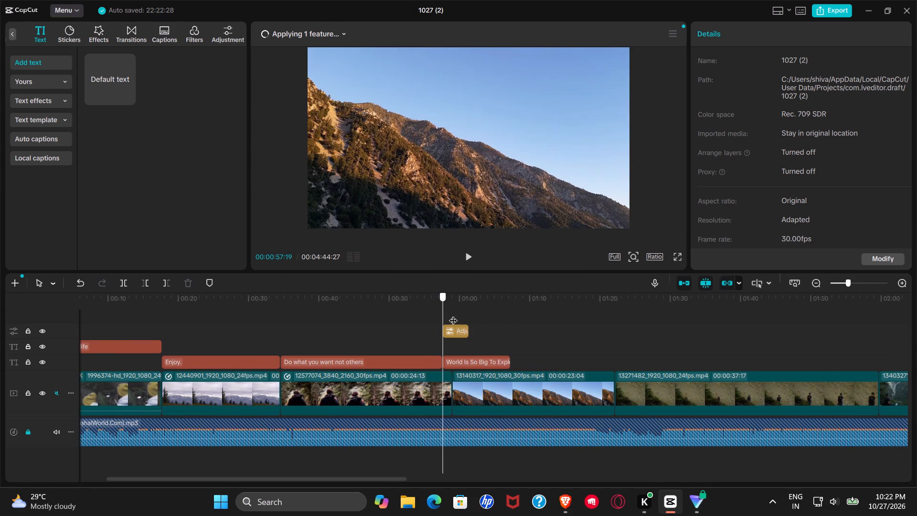
left_click(658, 280)
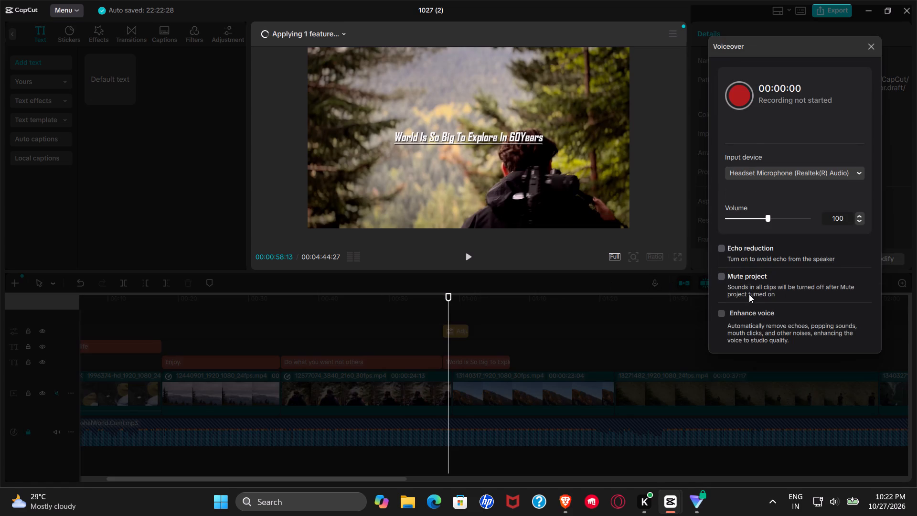
left_click(741, 90)
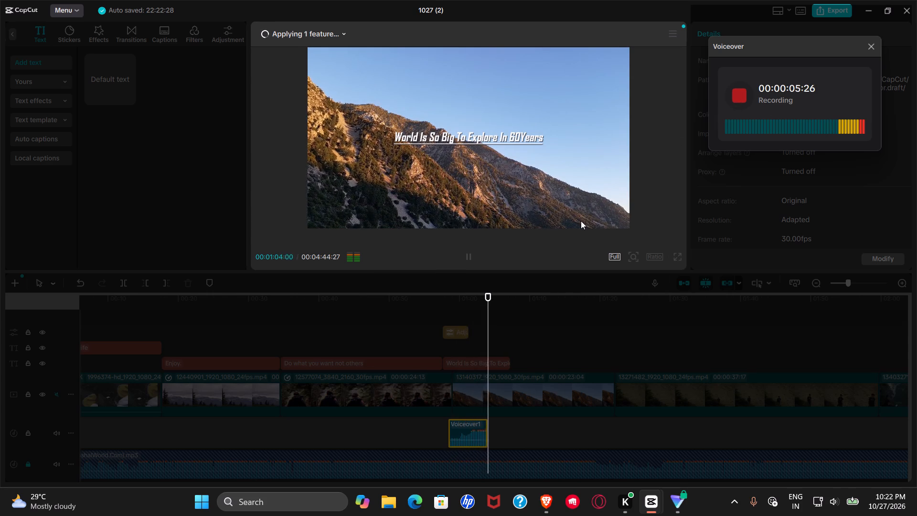
left_click(747, 92)
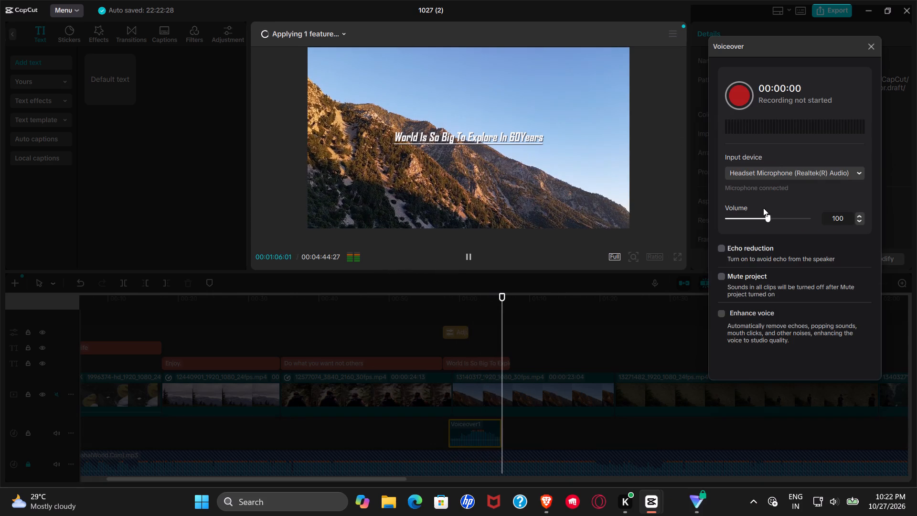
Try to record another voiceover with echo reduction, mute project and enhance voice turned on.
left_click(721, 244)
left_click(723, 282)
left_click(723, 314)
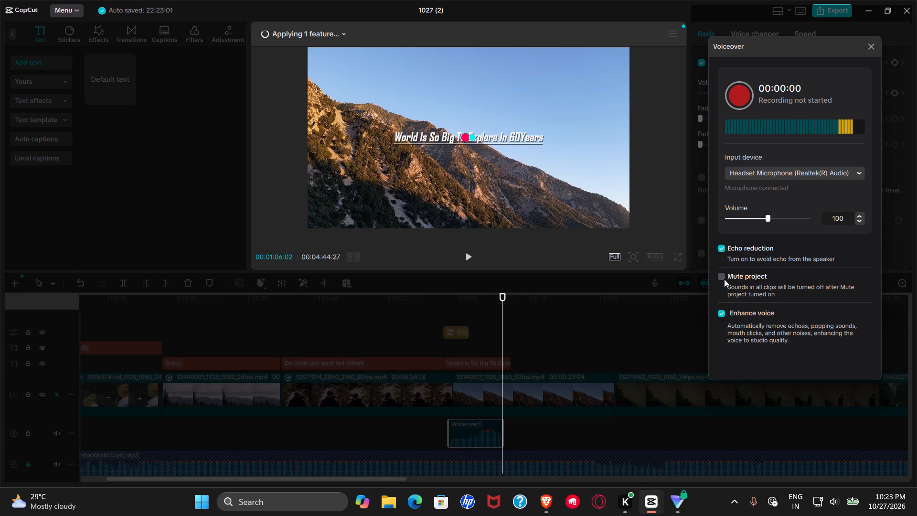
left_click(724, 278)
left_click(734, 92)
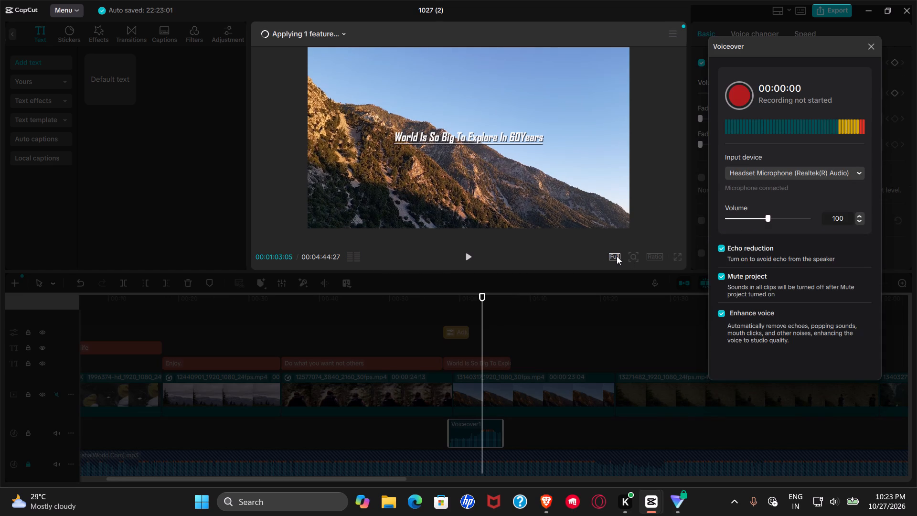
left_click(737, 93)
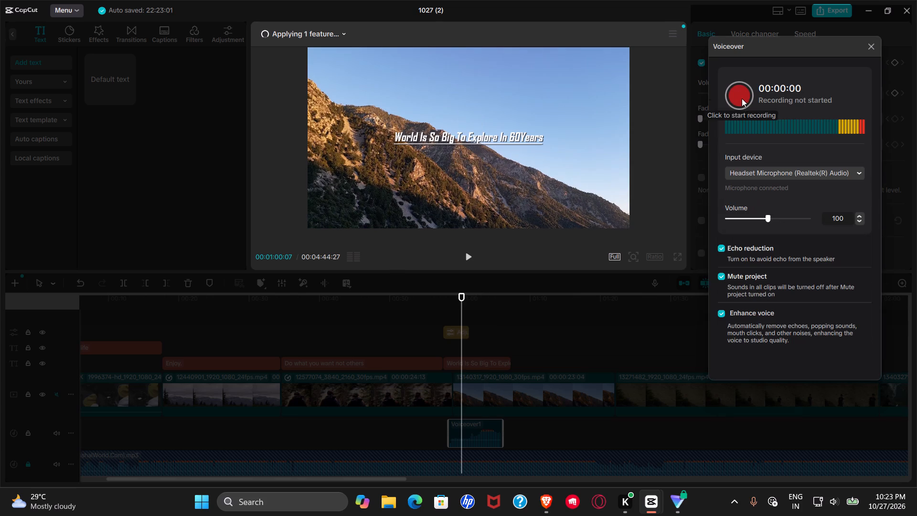
Turn off echo reduction, mute project and enhance voice, and record a second voiceover from about 01:00 to 01:10.
left_click(721, 246)
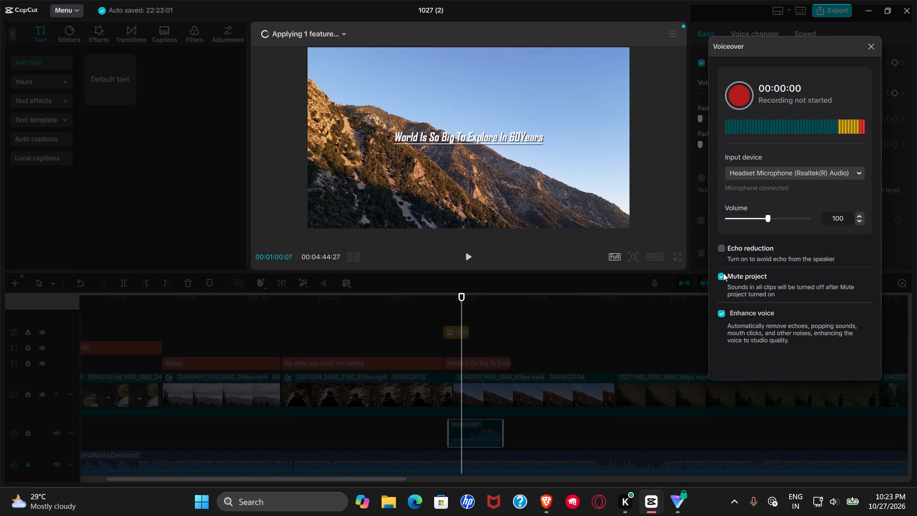
left_click(723, 273)
left_click(721, 315)
left_click(739, 89)
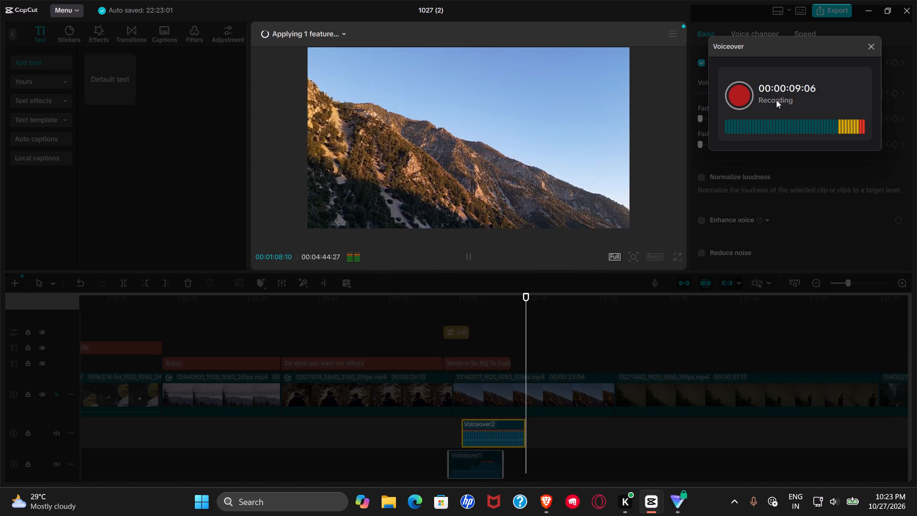
left_click(729, 92)
left_click(868, 45)
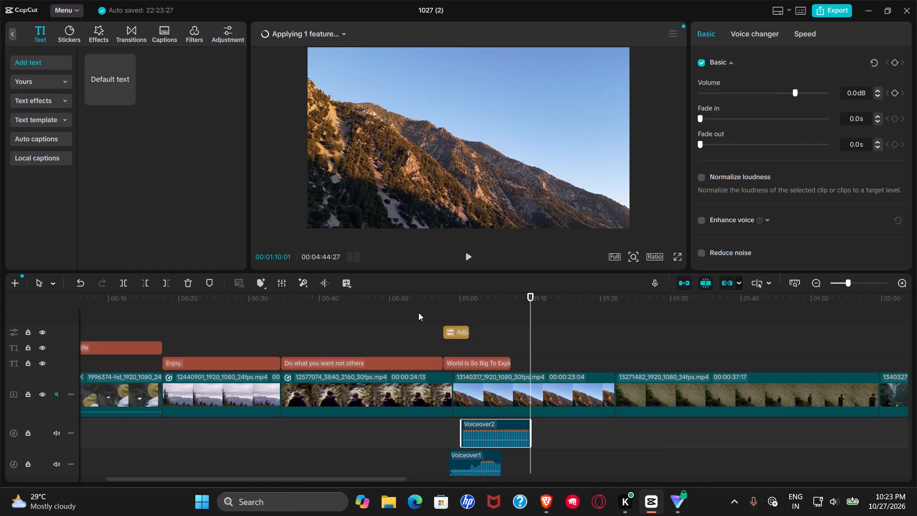
Play back the timeline section containing the two voiceovers to review them.
left_click(416, 312)
left_click(469, 260)
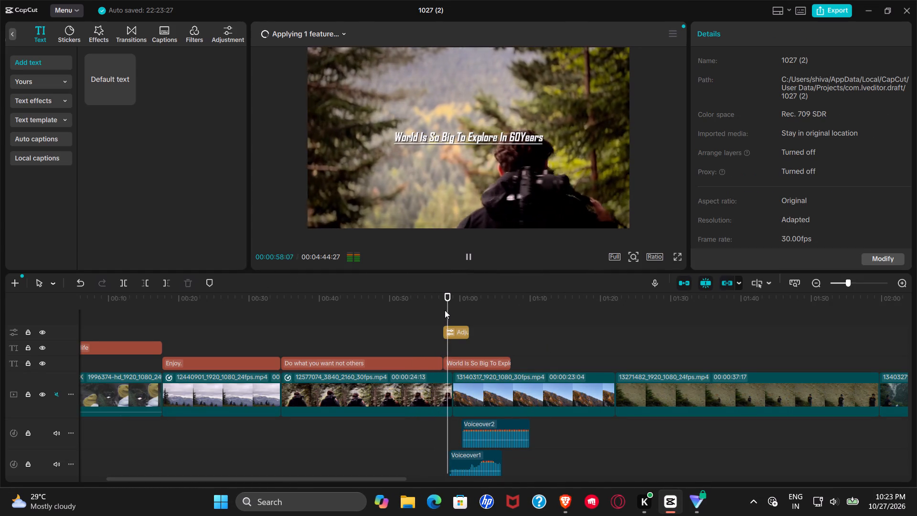
scroll(448, 311, "down", 4, "ctrl")
scroll(391, 333, "down", 2, "ctrl")
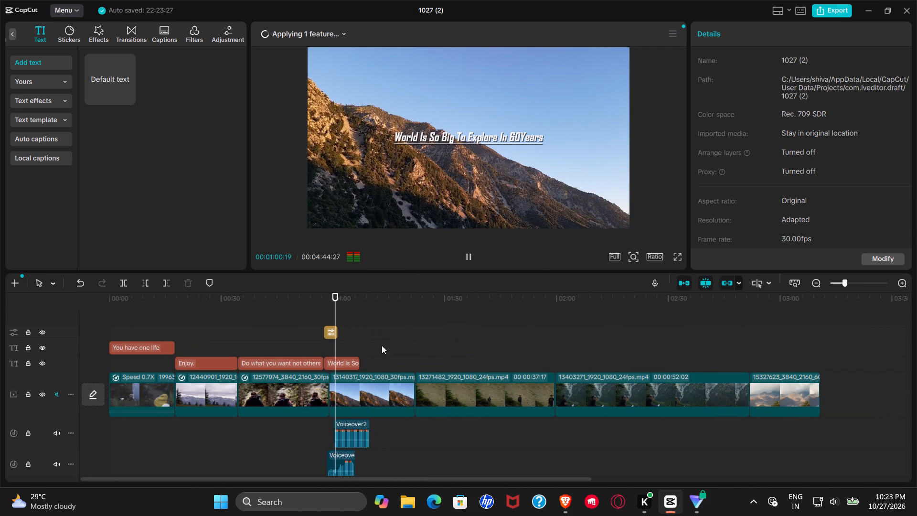
left_click(381, 384, "ctrl")
left_click(366, 355)
left_click(359, 355)
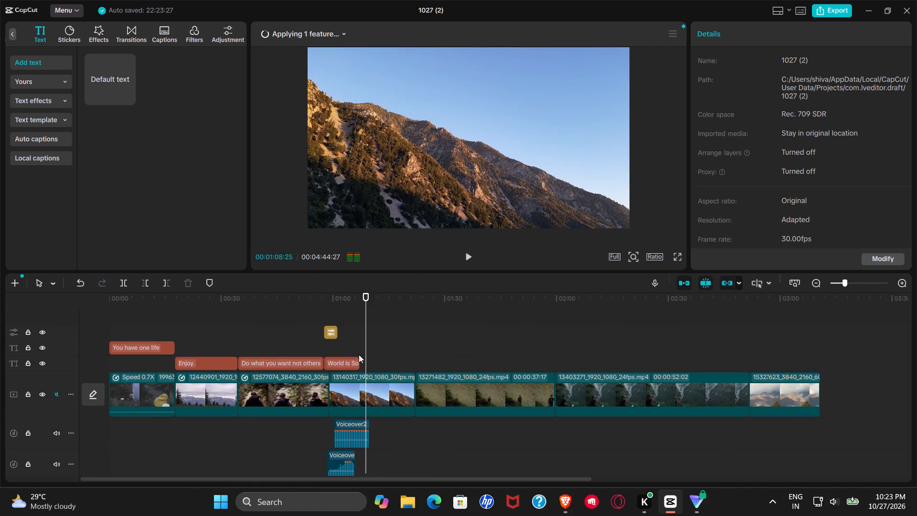
Extend the "World Is So Big To Explore In 60Years" title to about 01:10, where the second voiceover ends.
left_click(356, 364)
left_click_drag(359, 364, 365, 364)
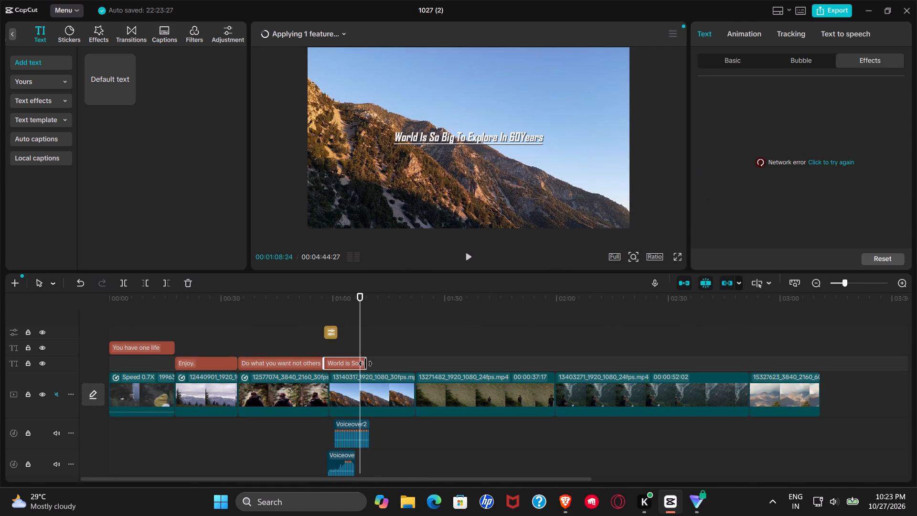
left_click_drag(365, 364, 367, 364)
Add a default text title at about 01:10, directly after the previous title, and extend it to the end of the fourth clip.
left_click(367, 347)
left_click(369, 346)
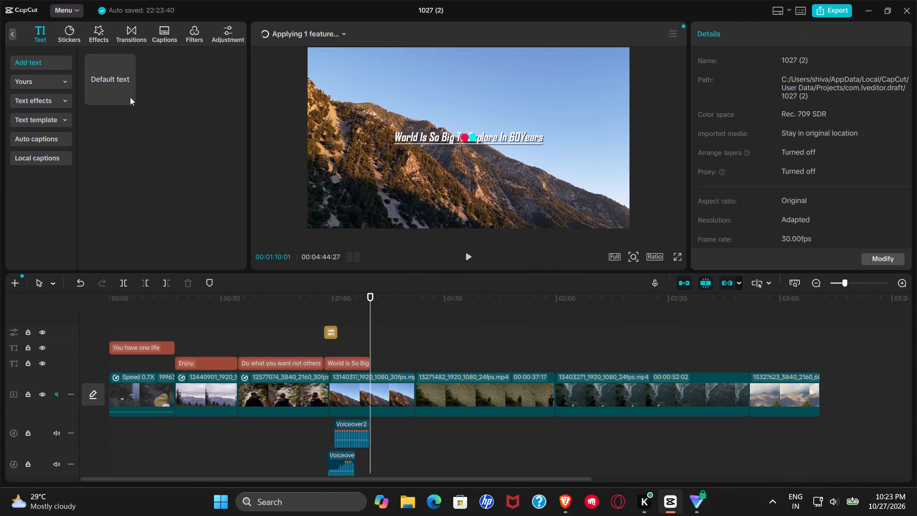
left_click_drag(122, 94, 373, 364)
left_click_drag(381, 364, 421, 366)
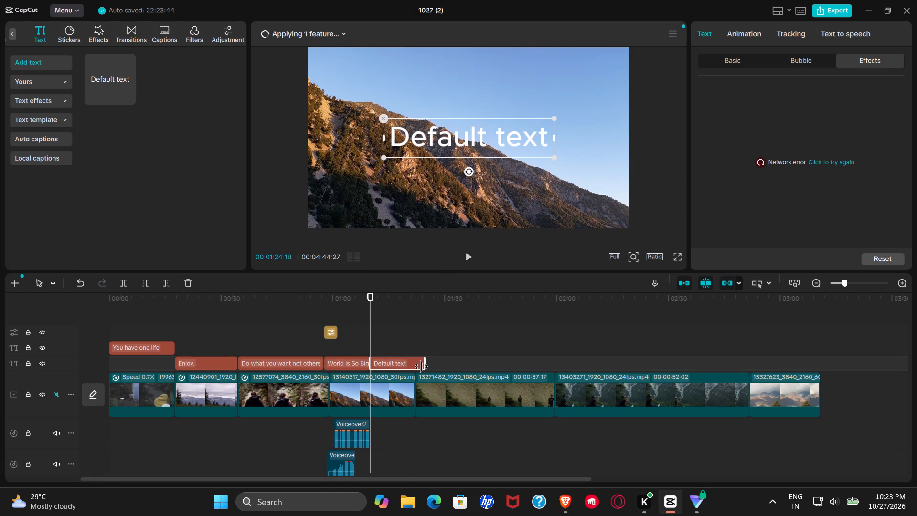
left_click_drag(421, 366, 413, 367)
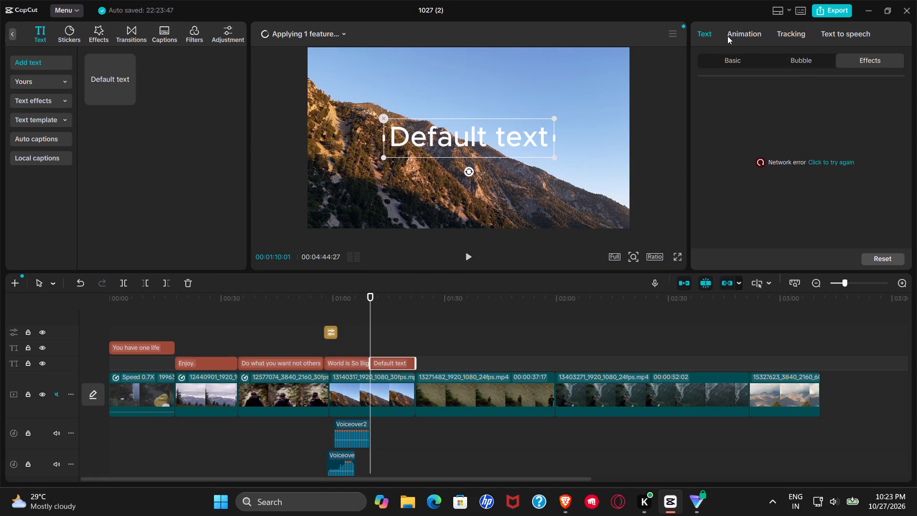
Replace the default text of the title starting at about 01:10 with "EARN MONEY".
left_click(726, 35)
left_click(726, 60)
left_click(710, 36)
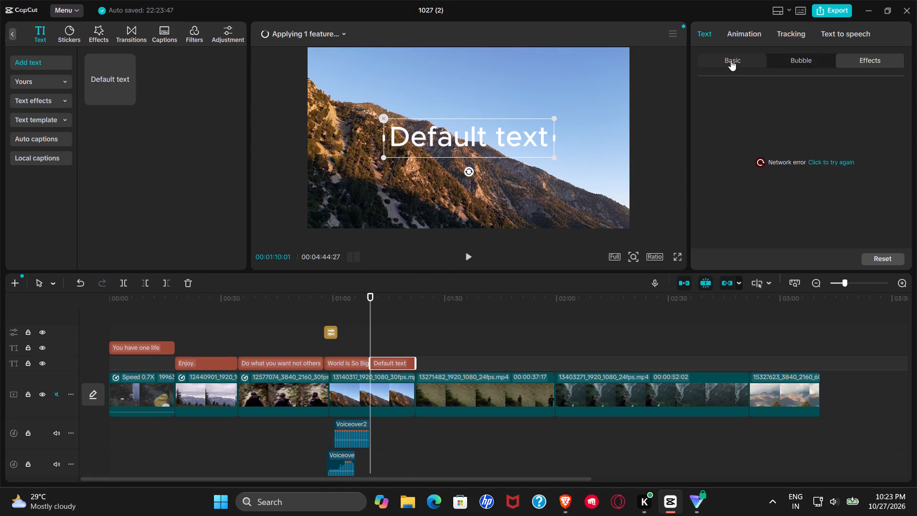
left_click(731, 60)
left_click(770, 94)
key("BackSpace")
key("BackSpace")
key("BackSpace")
key("BackSpace")
key("BackSpace")
key("BackSpace")
key("BackSpace")
key("BackSpace")
key("BackSpace")
key("BackSpace")
key("BackSpace")
key("BackSpace")
key("BackSpace")
key("BackSpace")
key("BackSpace")
key("BackSpace")
key("BackSpace")
key("BackSpace")
key("BackSpace")
key("BackSpace")
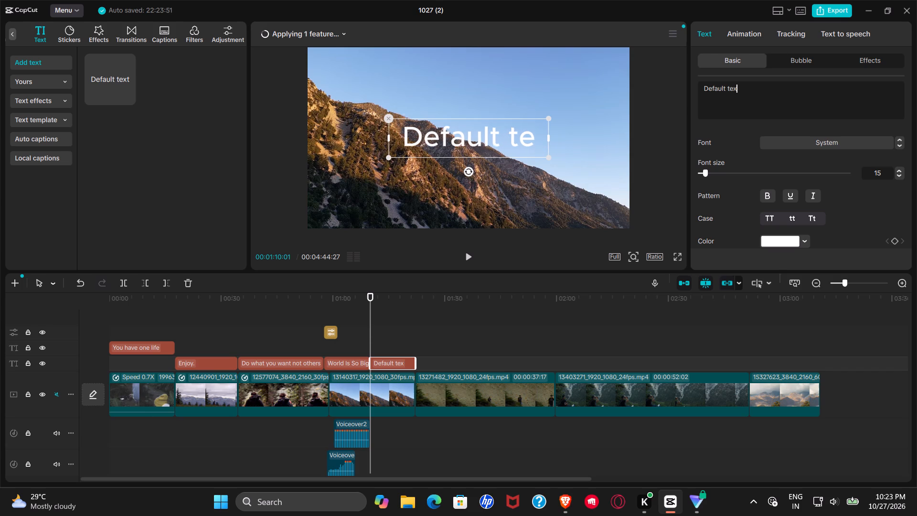
key("BackSpace")
key("BackSpace")
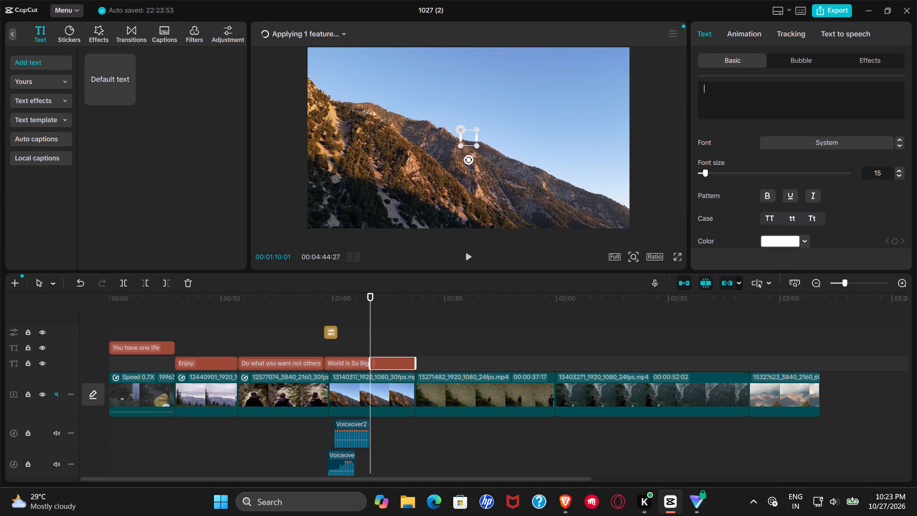
type("YOU")
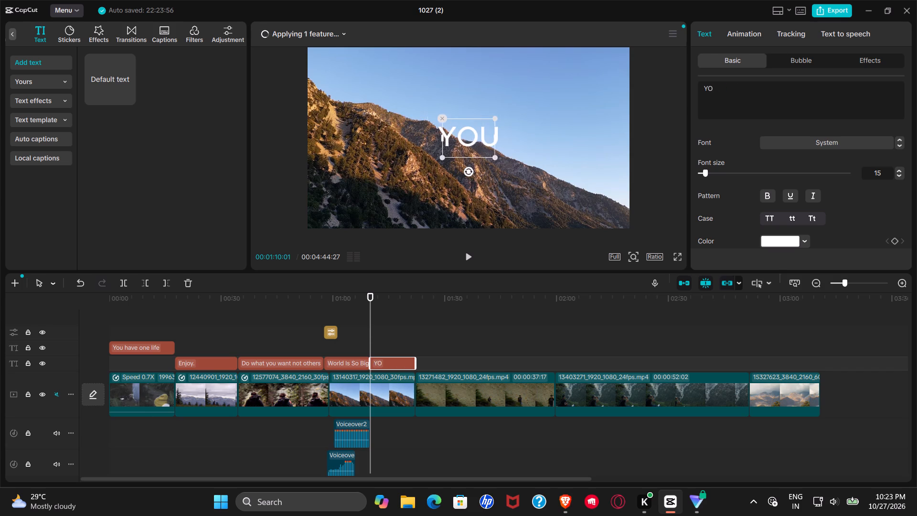
key("BackSpace")
key("BackSpace")
key("BackSpace")
key("BackSpace")
type("EARN MONEY")
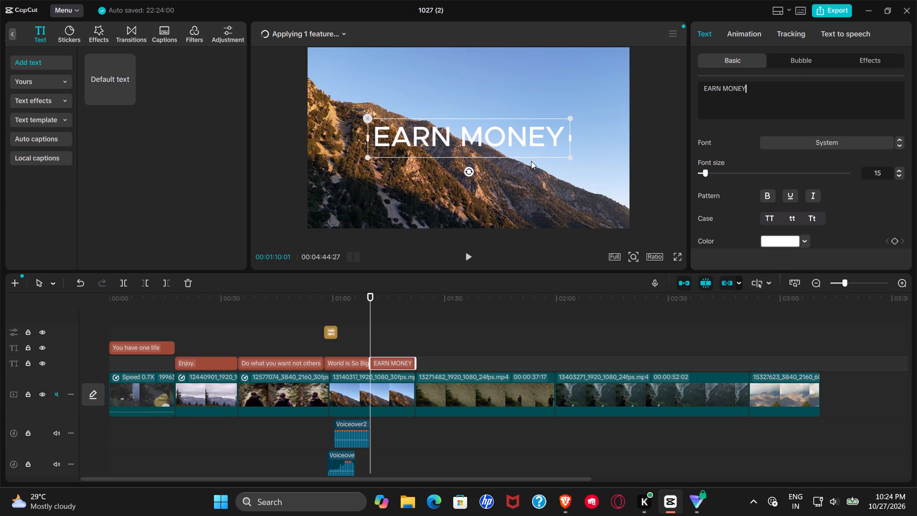
Scale the EARN MONEY title down to about half its size in the preview and set its font to Aparajita Bold.
left_click_drag(567, 159, 499, 129)
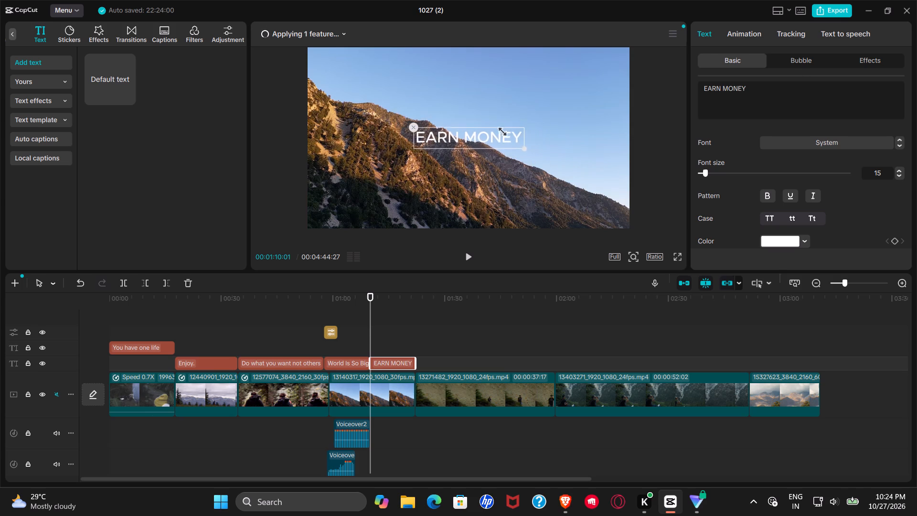
left_click_drag(499, 129, 490, 127)
left_click(898, 151)
triple_click(900, 145)
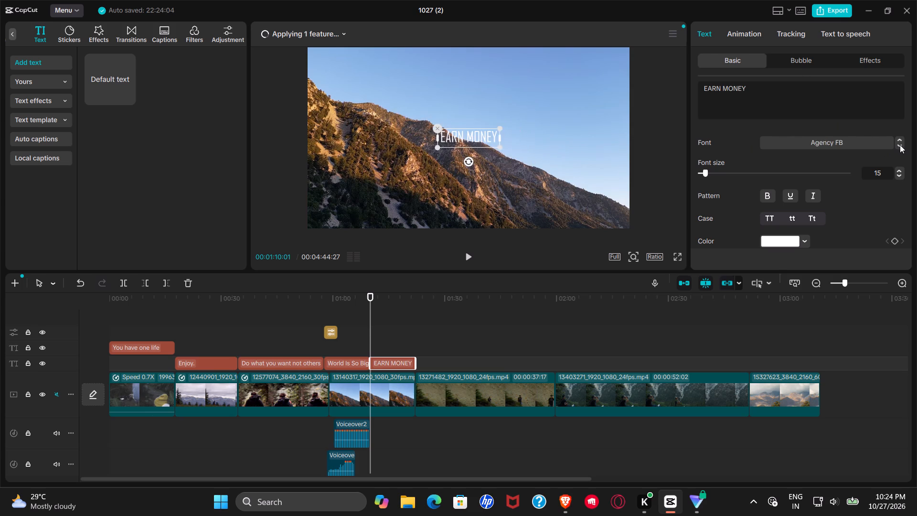
left_click(900, 145)
left_click(900, 145)
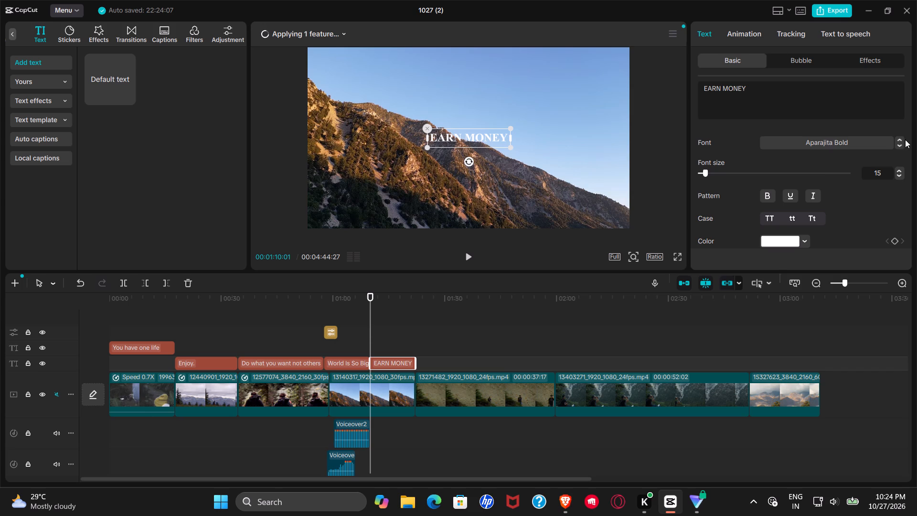
Set the EARN MONEY title's font size to 20 and underline it.
left_click(708, 176)
left_click(776, 196)
left_click(767, 193)
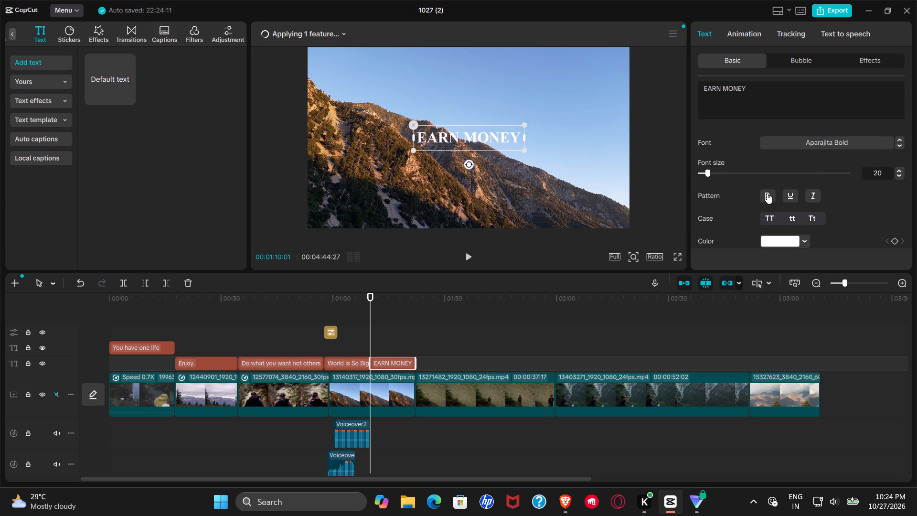
left_click(788, 195)
scroll(793, 196, "down", 1)
left_click(787, 178)
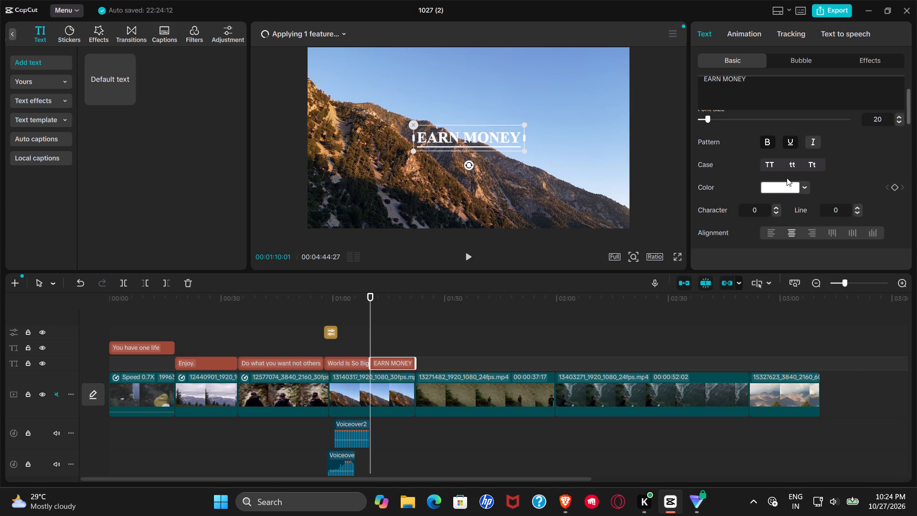
Colour the EARN MONEY title yellow, FFDF00.
left_click(785, 183)
left_click(769, 291)
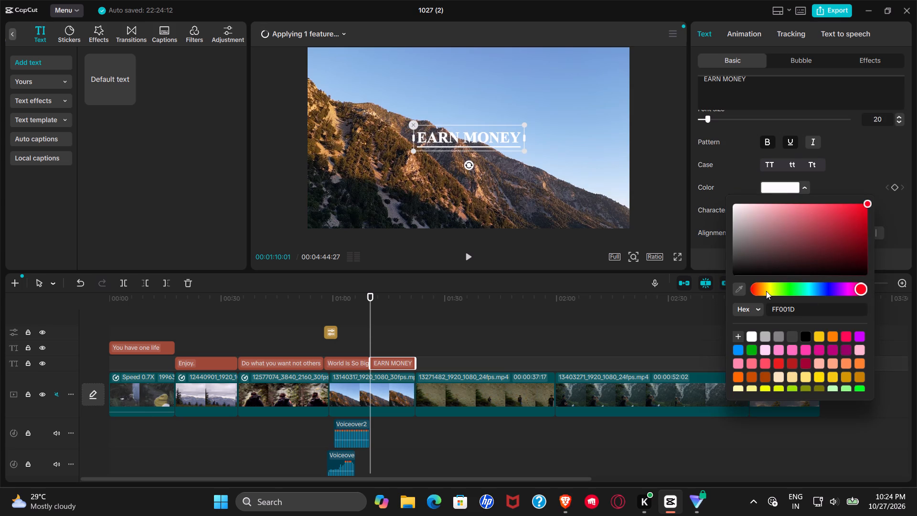
double_click(767, 291)
double_click(772, 291)
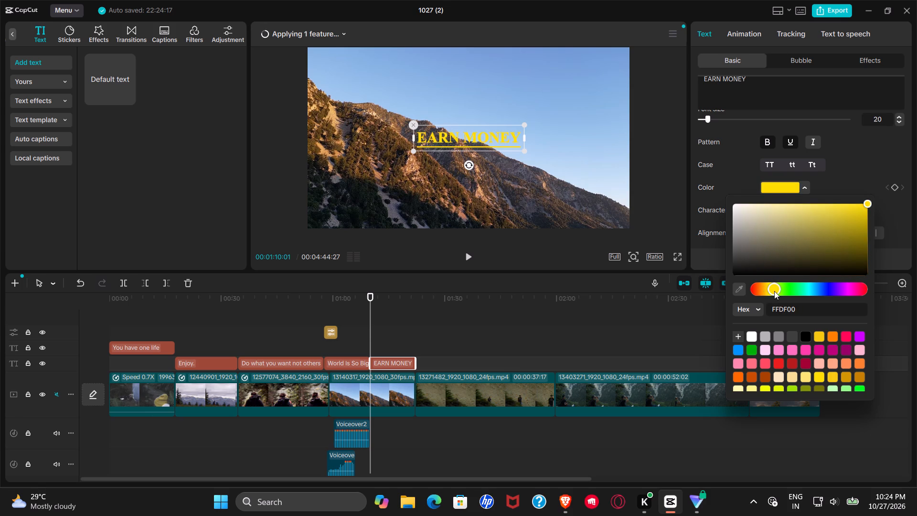
scroll(816, 314, "down", 3)
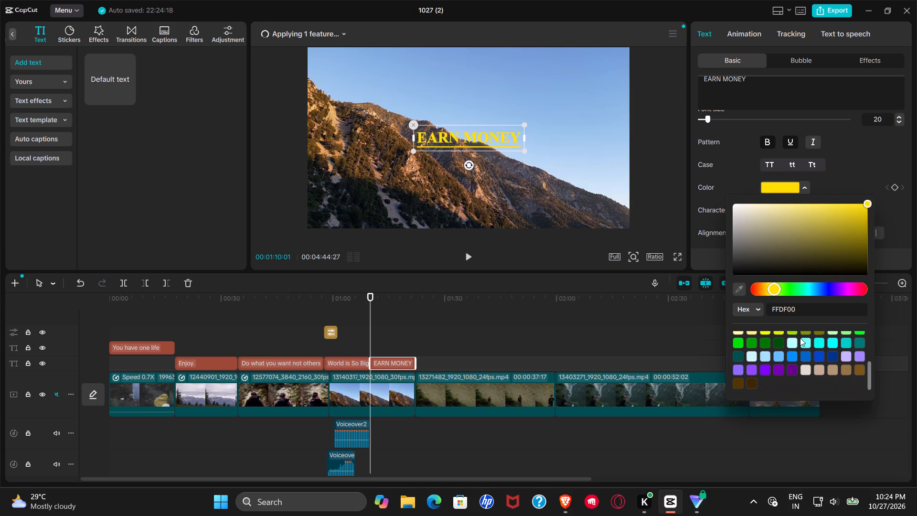
scroll(800, 338, "down", 2)
left_click(673, 345)
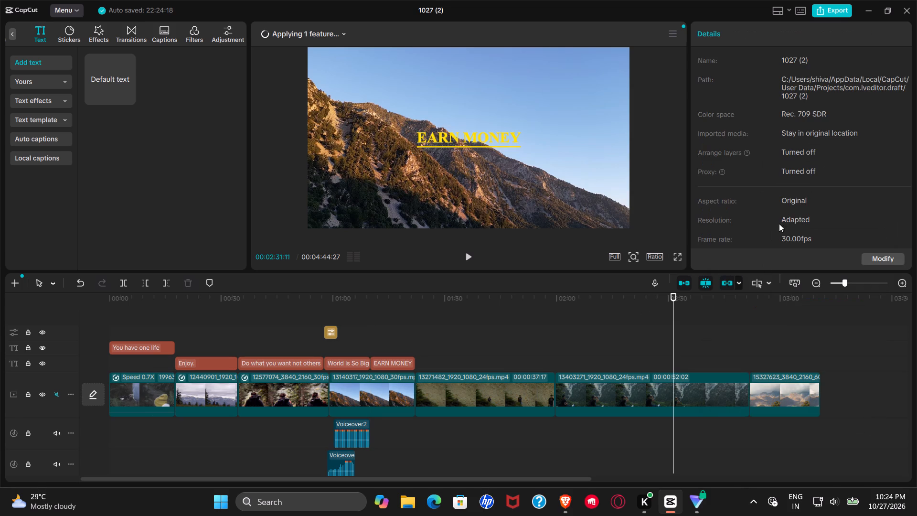
Reduce the EARN MONEY title's blend opacity to about 78%.
left_click(395, 327)
left_click(400, 362)
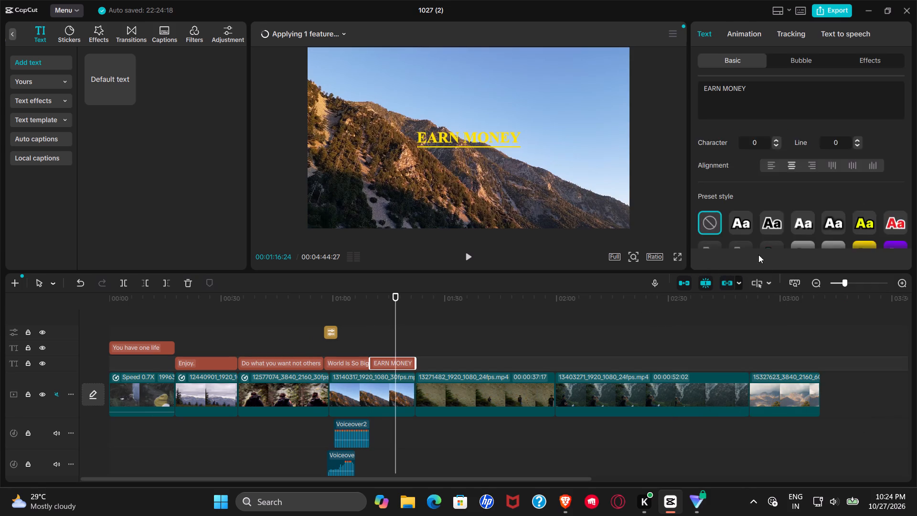
scroll(820, 190, "down", 8)
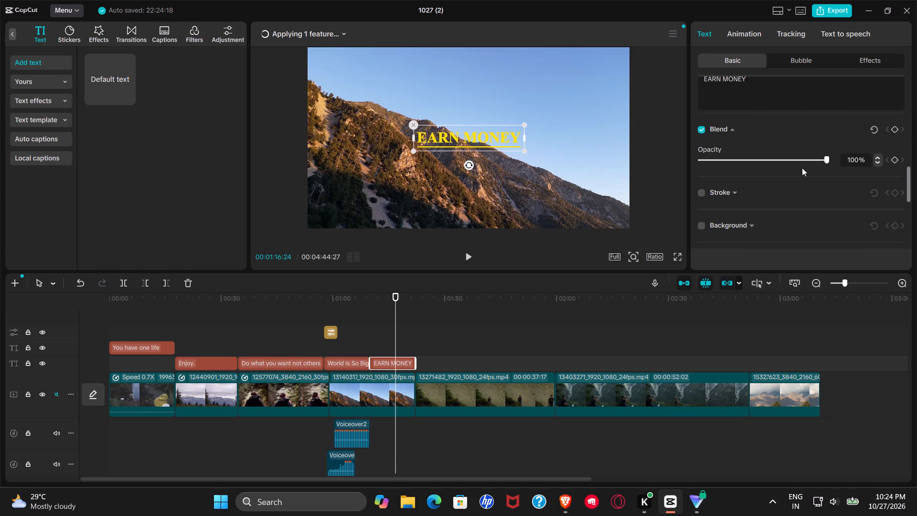
left_click_drag(827, 159, 803, 161)
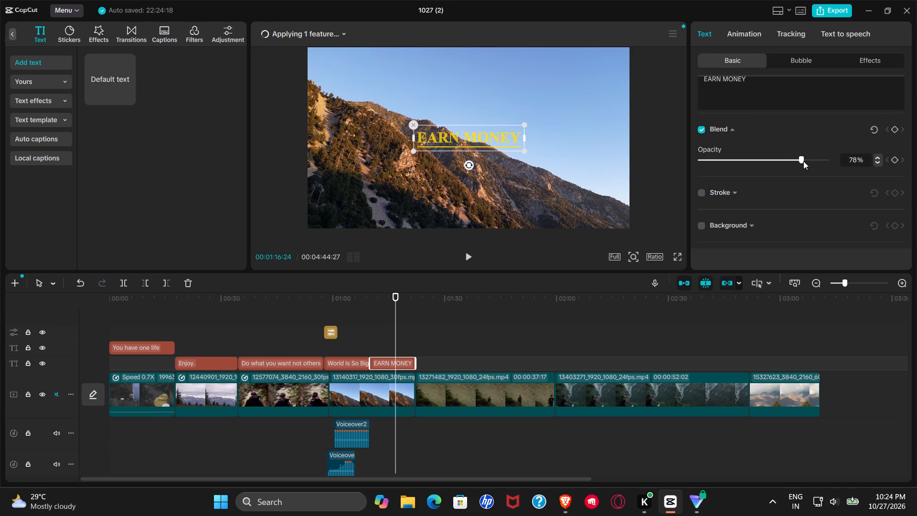
left_click_drag(803, 161, 805, 162)
Add a black stroke with a thickness of 17 to the EARN MONEY title.
scroll(770, 192, "down", 1)
left_click(701, 138)
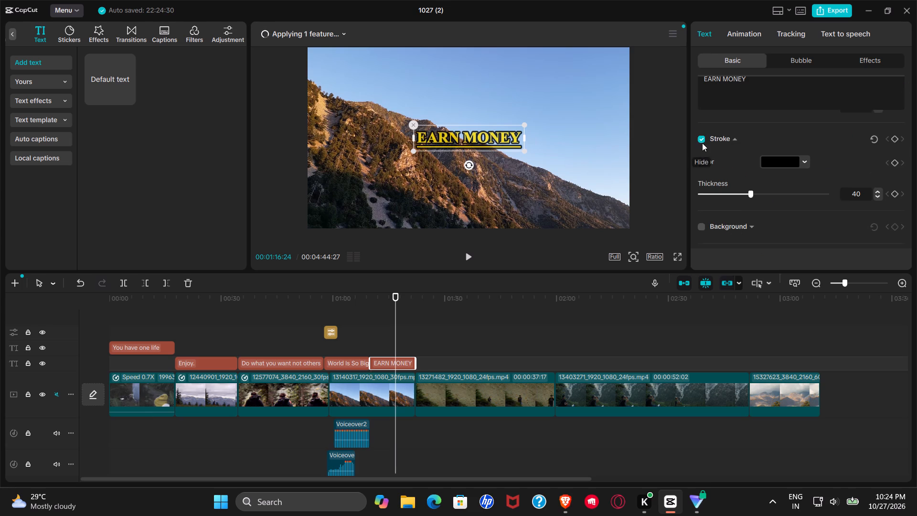
left_click(791, 163)
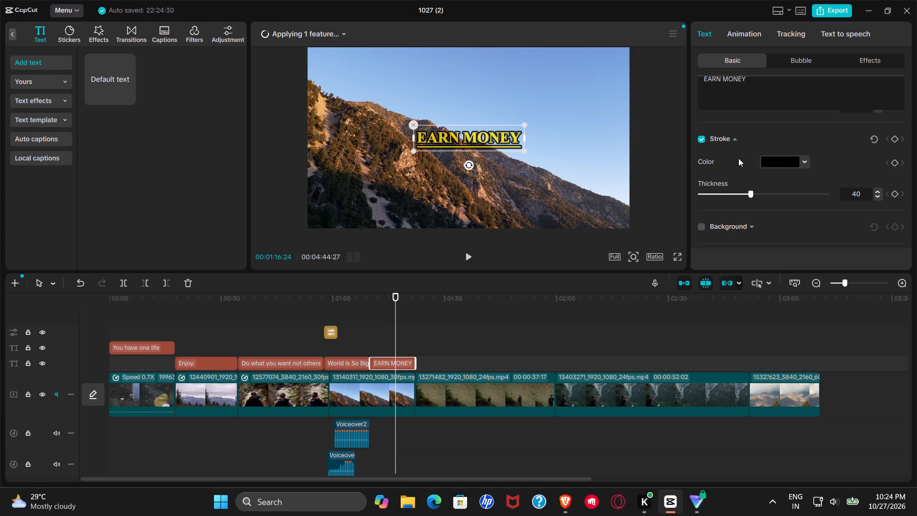
left_click(738, 158)
left_click(751, 190)
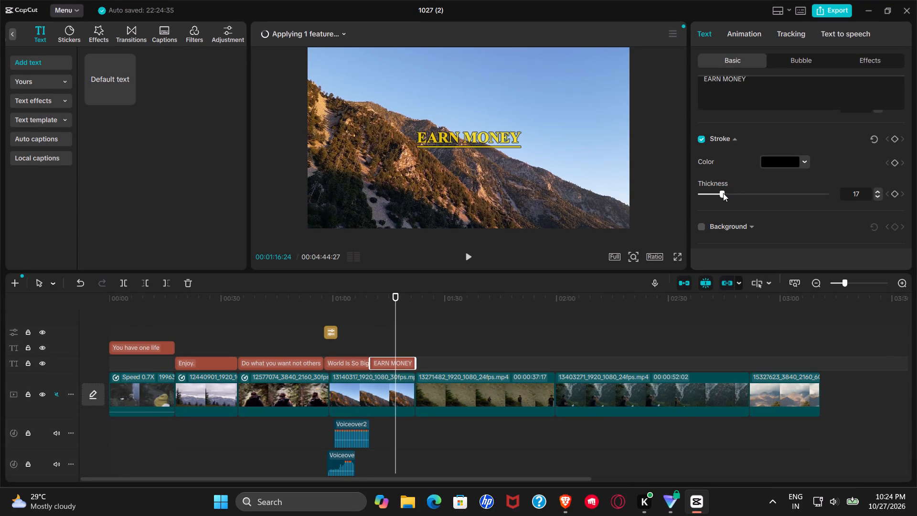
left_click(722, 193)
Try to enable glow on the EARN MONEY title, and give it a black background at 49% opacity.
scroll(756, 176, "down", 2)
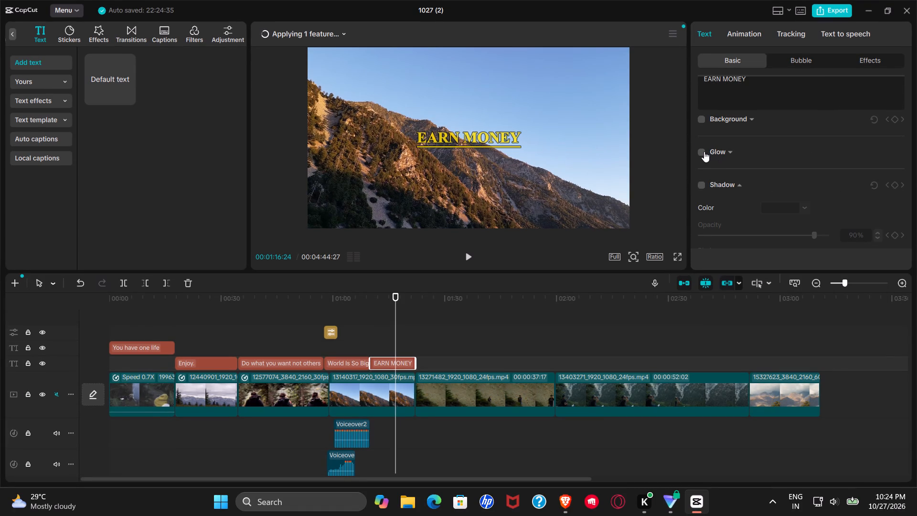
left_click(704, 151)
left_click(701, 116)
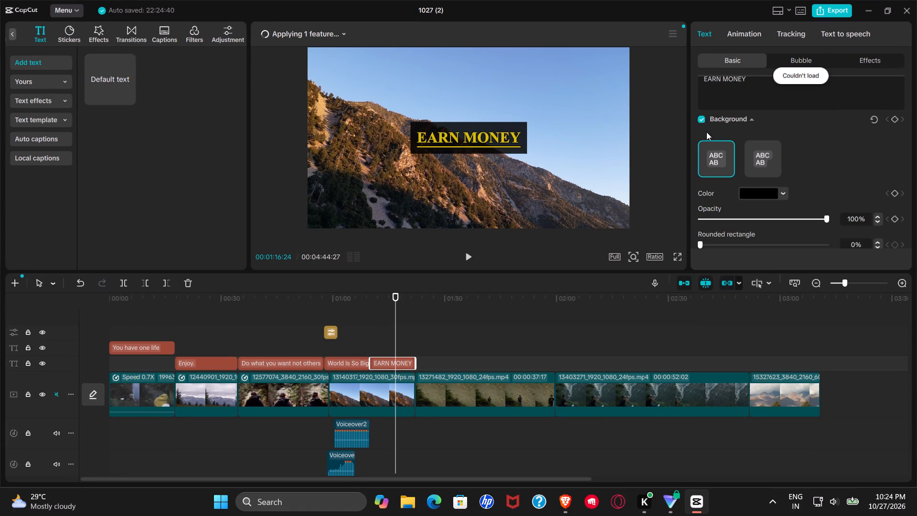
left_click_drag(826, 221, 769, 213)
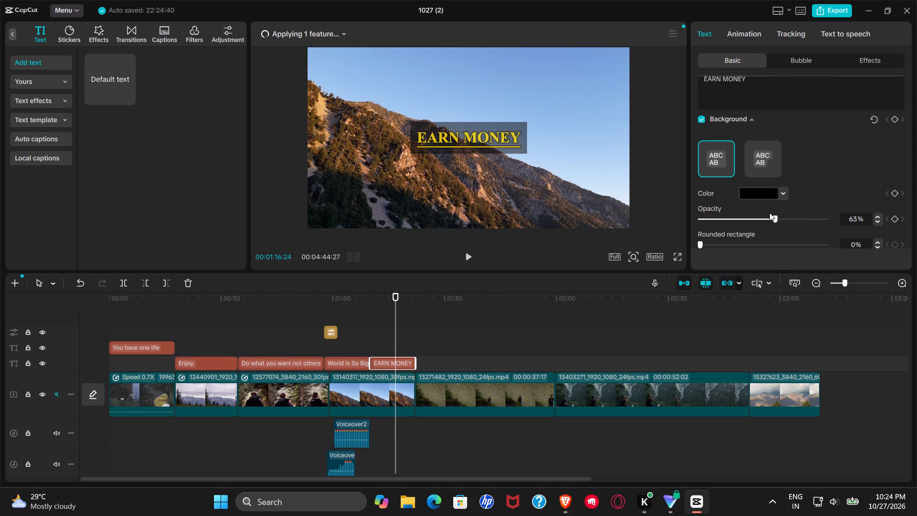
left_click_drag(769, 213, 761, 213)
Add a default text title at about 01:22, directly after EARN MONEY, and extend it to about 02:00, where the fifth clip ends.
left_click(412, 327)
left_click(416, 341)
left_click_drag(107, 85, 416, 368)
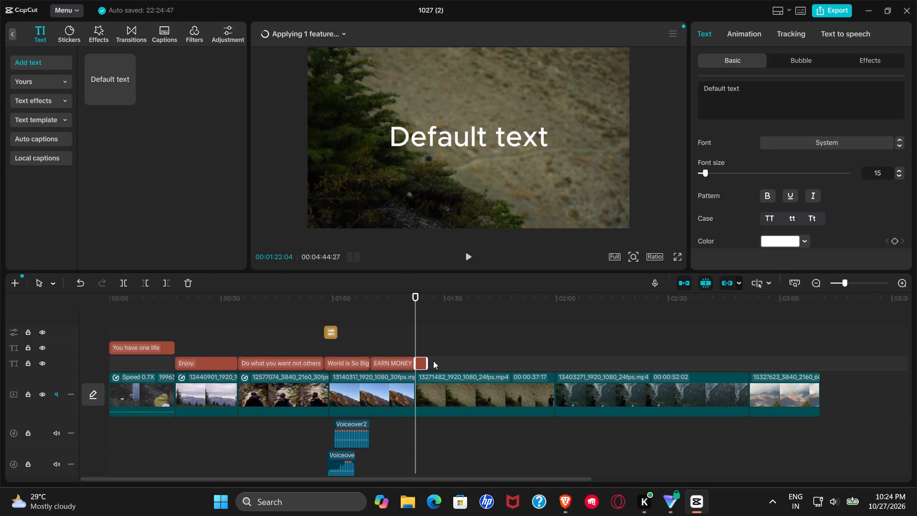
left_click_drag(427, 359, 529, 365)
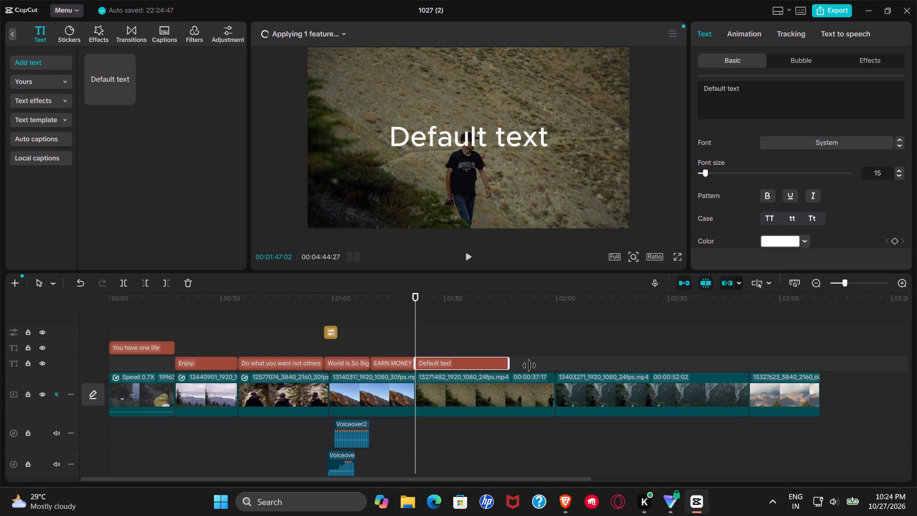
left_click_drag(529, 365, 556, 368)
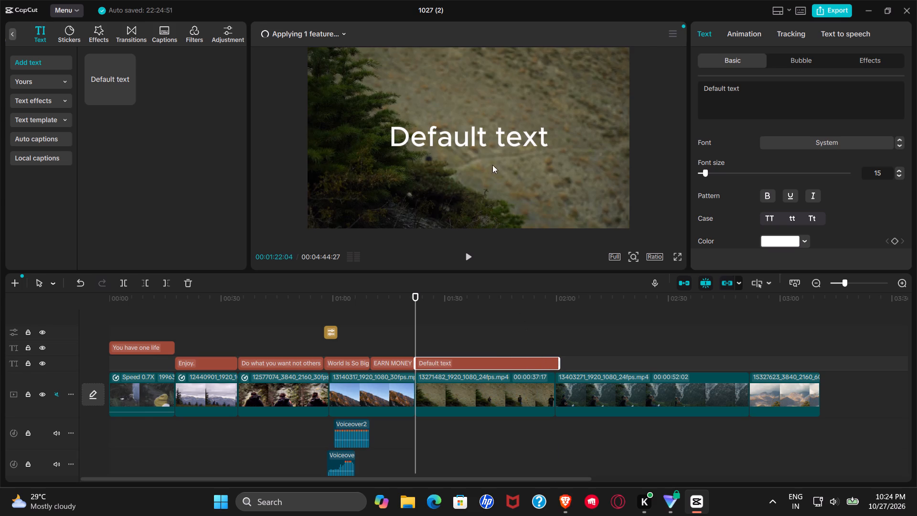
Replace the new title's default text with "The world will be easier to explore".
left_click(435, 333)
left_click(454, 360)
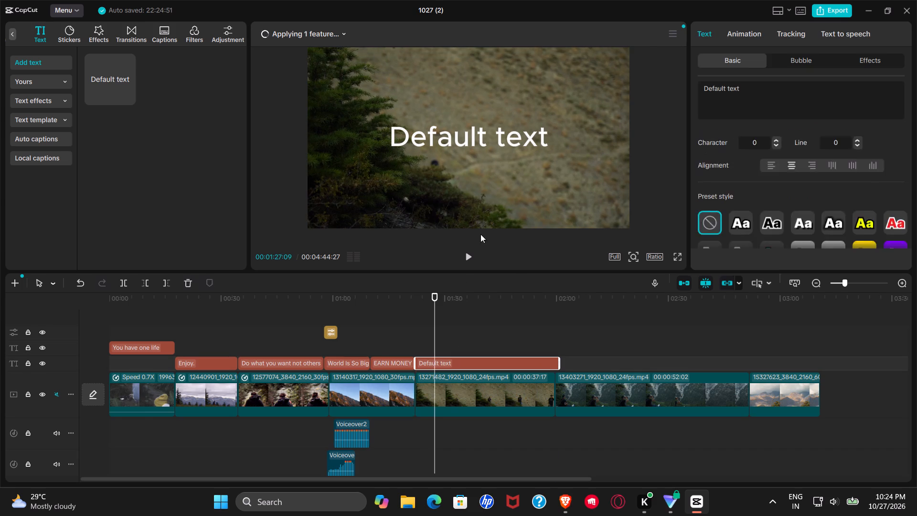
left_click(809, 81)
left_click(797, 94)
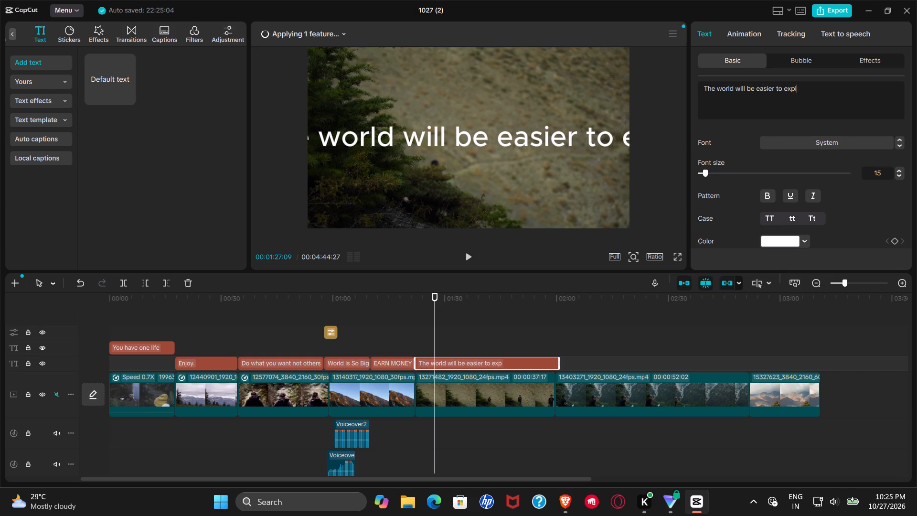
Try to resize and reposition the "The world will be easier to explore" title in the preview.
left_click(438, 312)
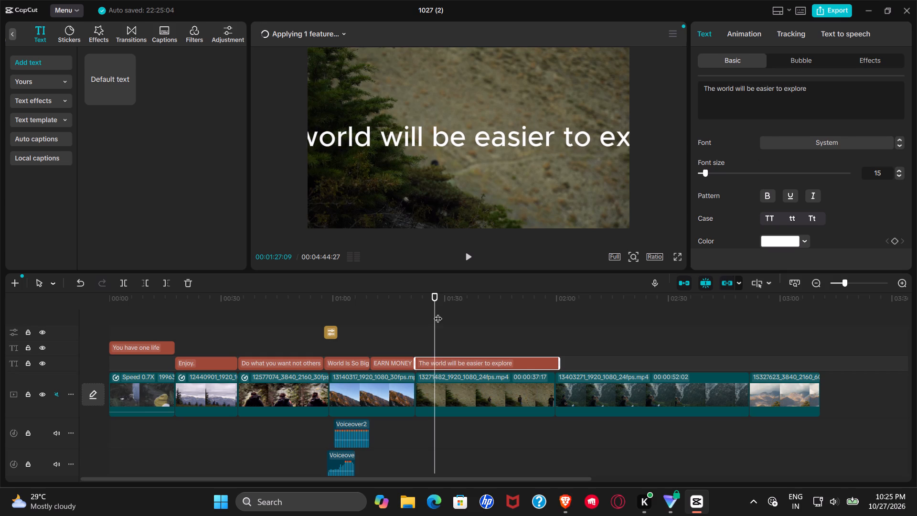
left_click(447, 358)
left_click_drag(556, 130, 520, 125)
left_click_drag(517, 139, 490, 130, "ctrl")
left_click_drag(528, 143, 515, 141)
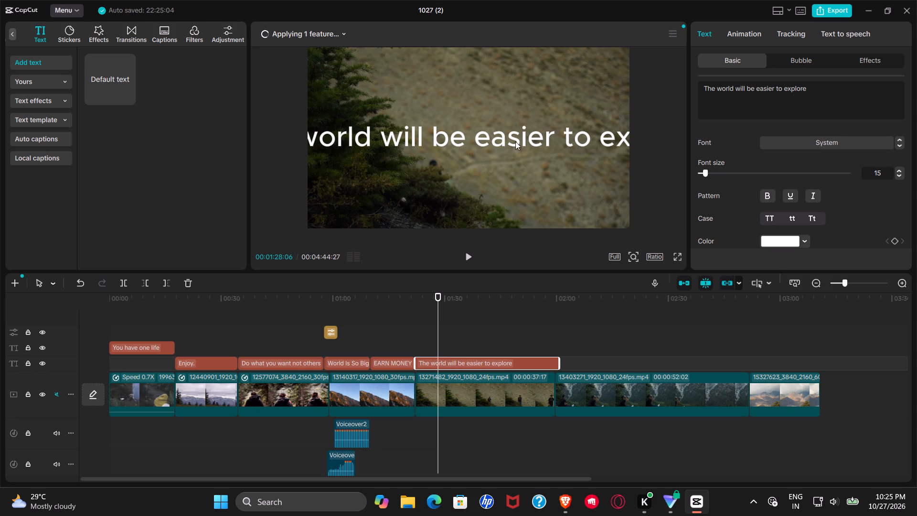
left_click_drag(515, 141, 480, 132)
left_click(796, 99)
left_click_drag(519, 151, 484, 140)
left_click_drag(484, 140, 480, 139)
Trim the end of the "The world will be easier to explore" title back to about 01:40.
left_click_drag(561, 362, 550, 362)
left_click_drag(550, 362, 484, 361)
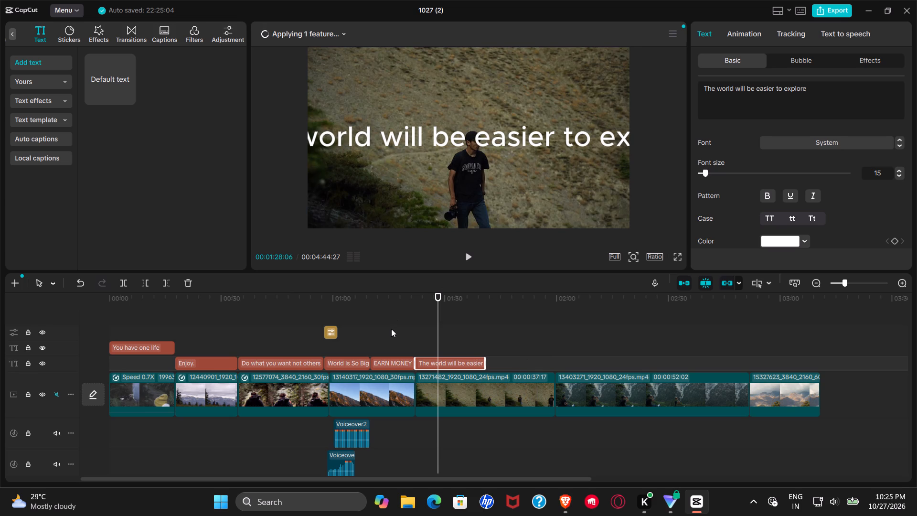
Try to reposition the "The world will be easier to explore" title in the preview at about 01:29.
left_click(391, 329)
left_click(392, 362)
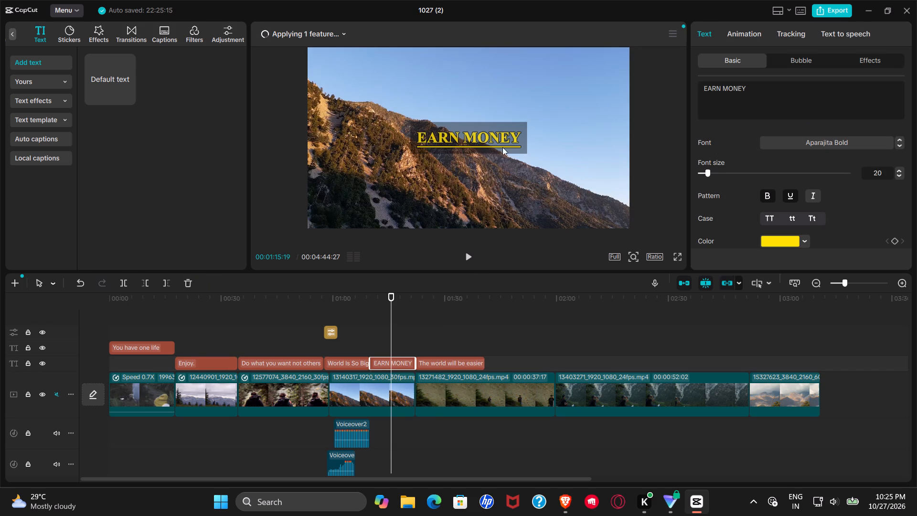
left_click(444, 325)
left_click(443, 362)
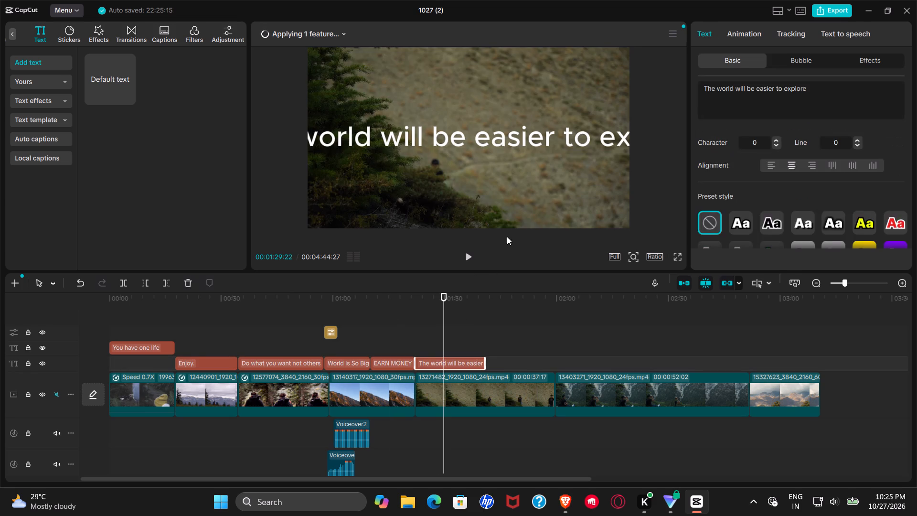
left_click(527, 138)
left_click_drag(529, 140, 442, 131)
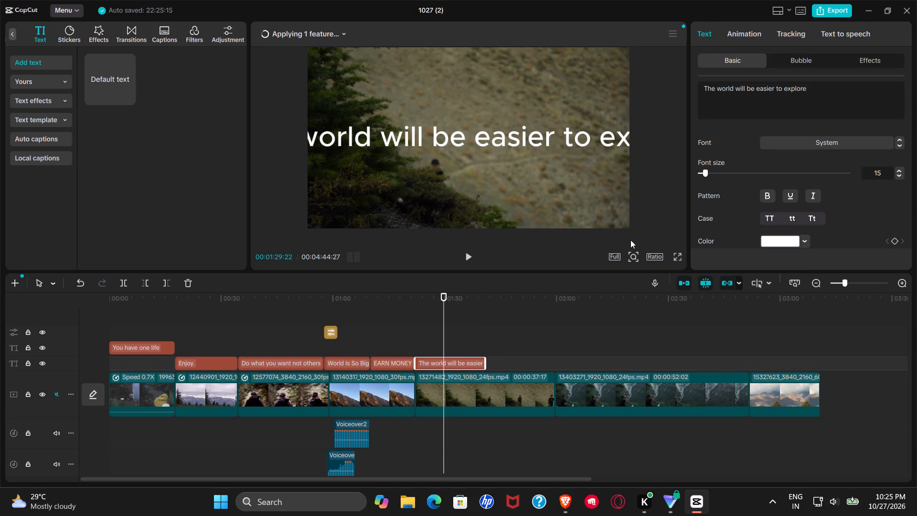
Review the video full screen from the start, checking each title through "The world will be easier to explore".
left_click(678, 262)
left_click(678, 255)
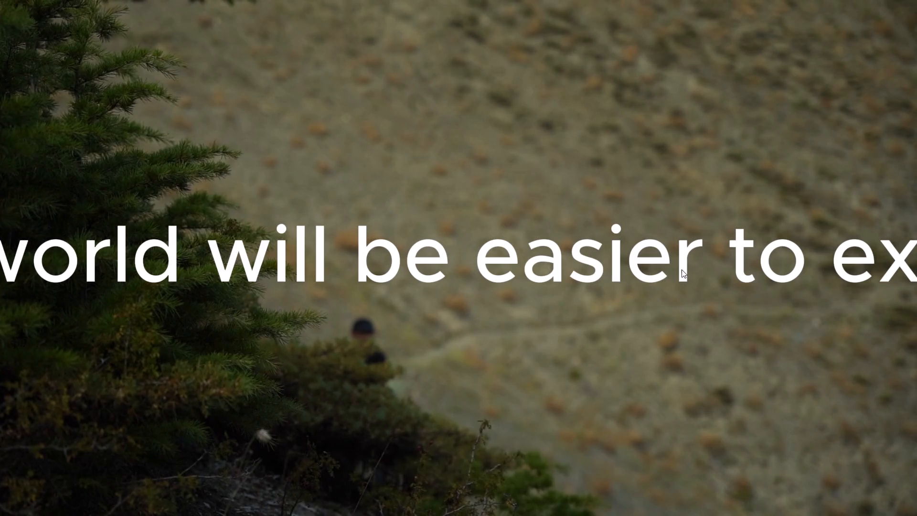
left_click(617, 455)
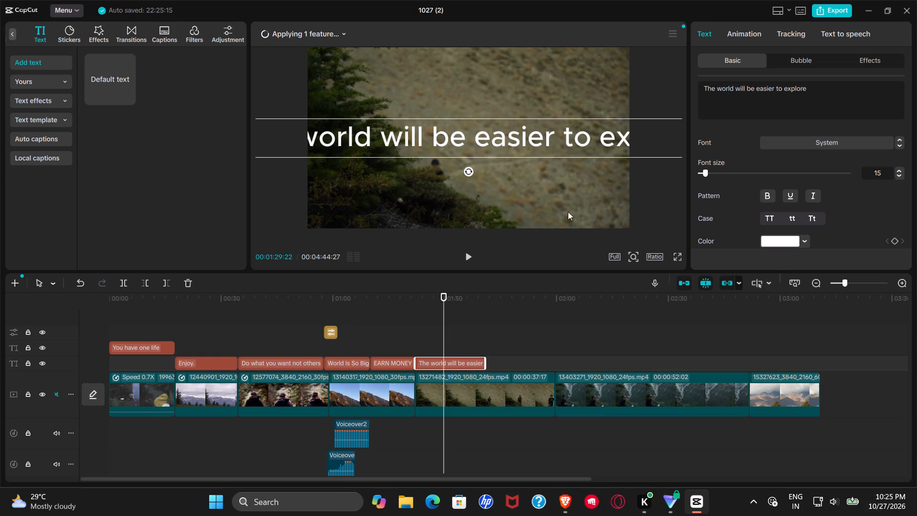
left_click(614, 257)
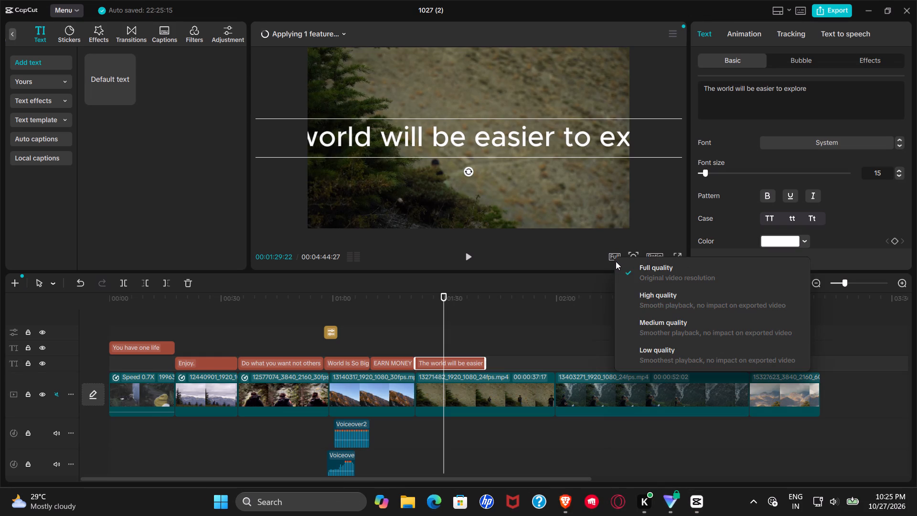
left_click(525, 307)
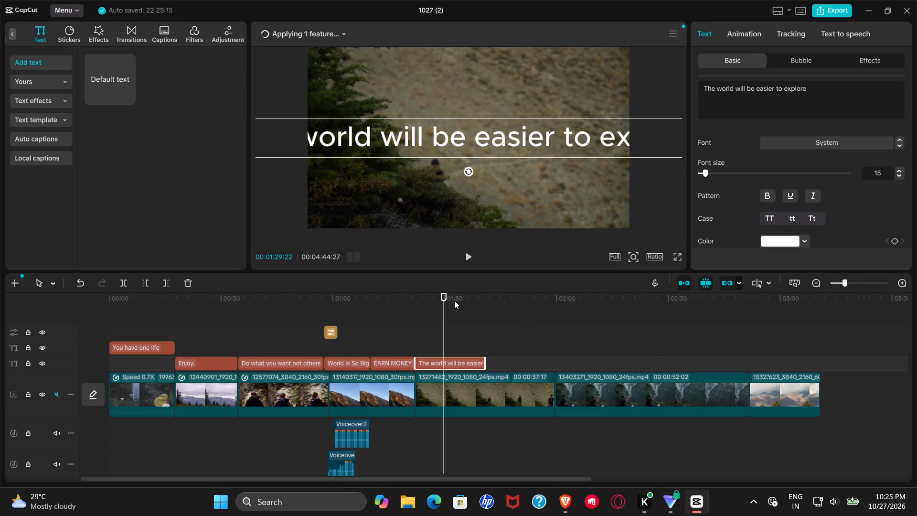
left_click_drag(445, 294, 121, 312)
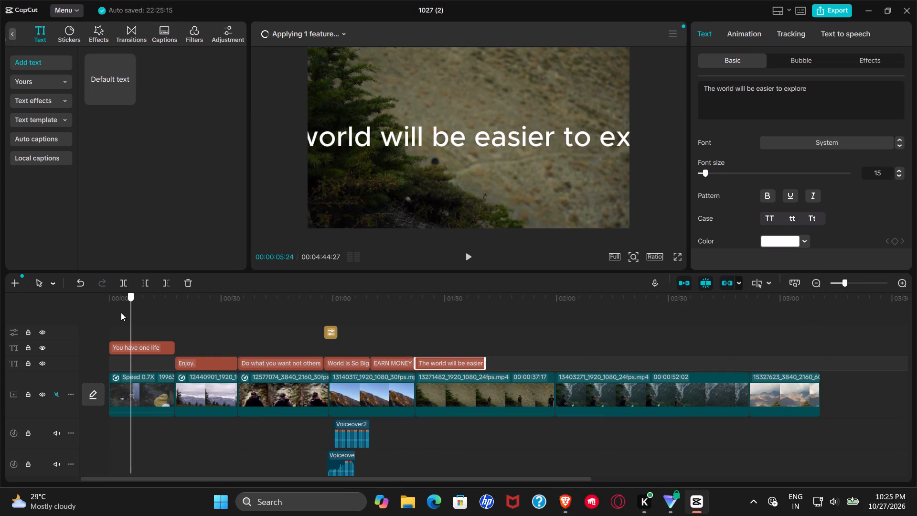
left_click_drag(121, 312, 96, 315)
left_click(674, 257)
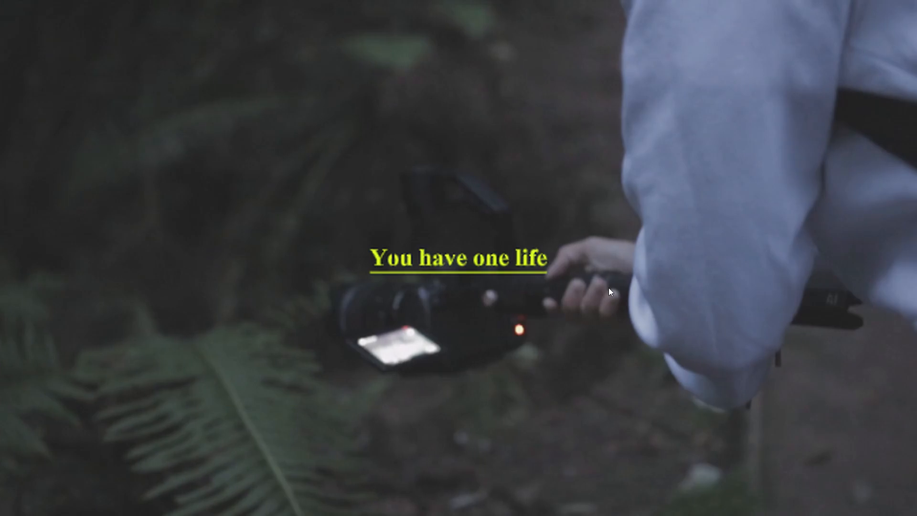
left_click(298, 462)
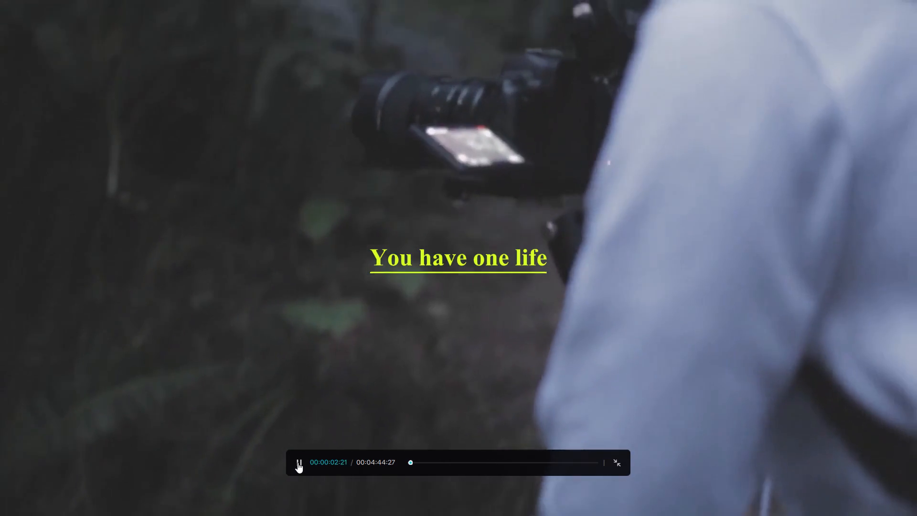
left_click(420, 465)
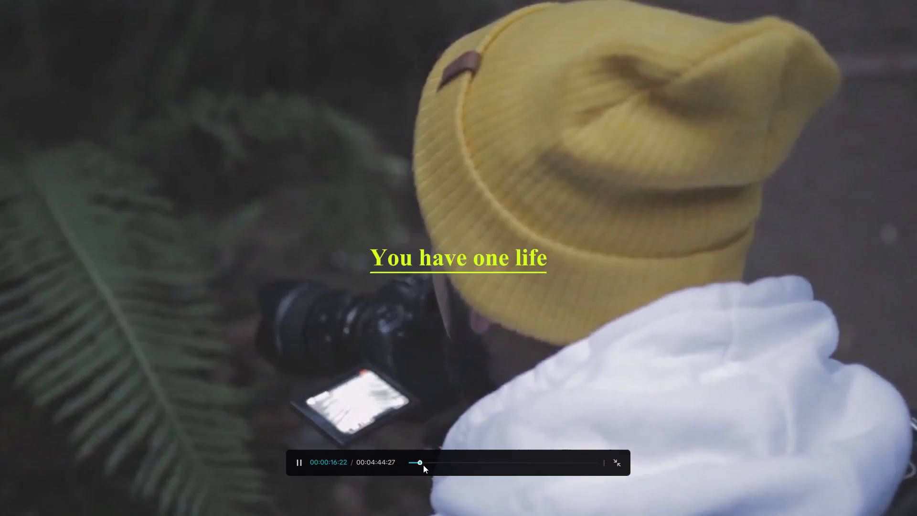
left_click(425, 464)
left_click(435, 463)
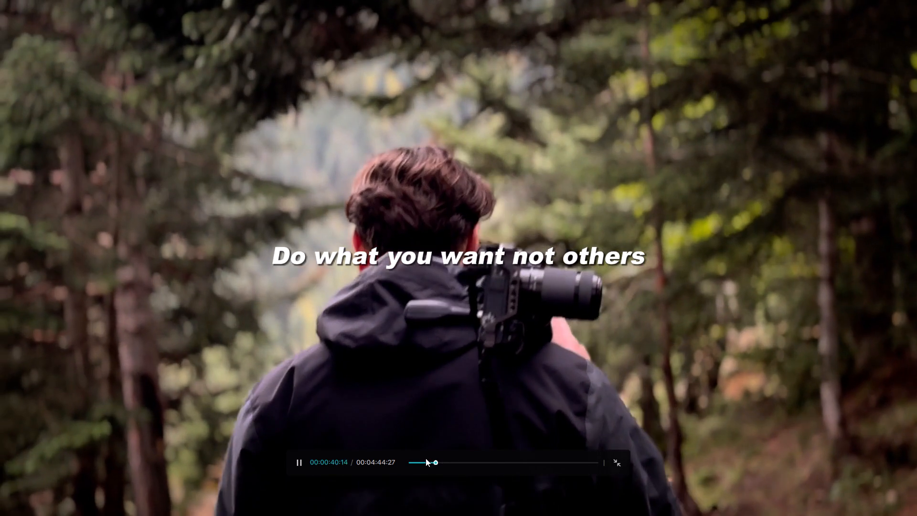
left_click_drag(433, 460, 427, 460)
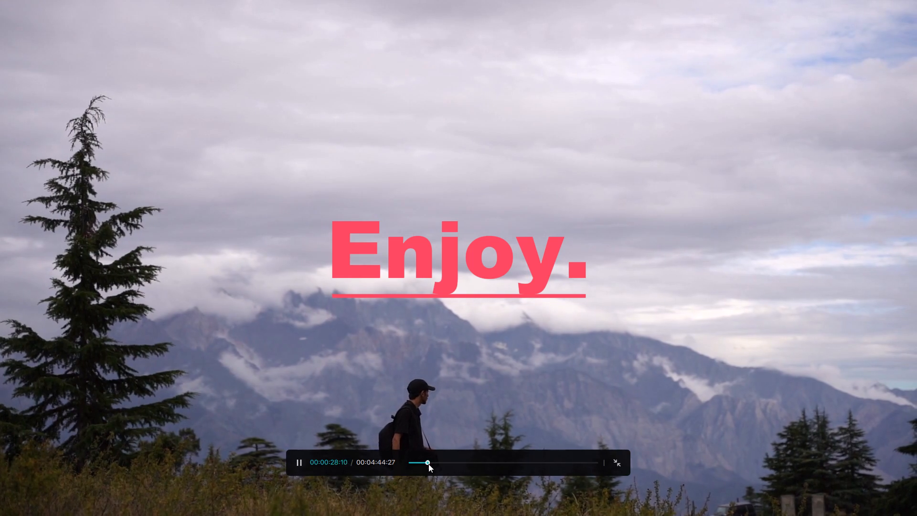
left_click(437, 465)
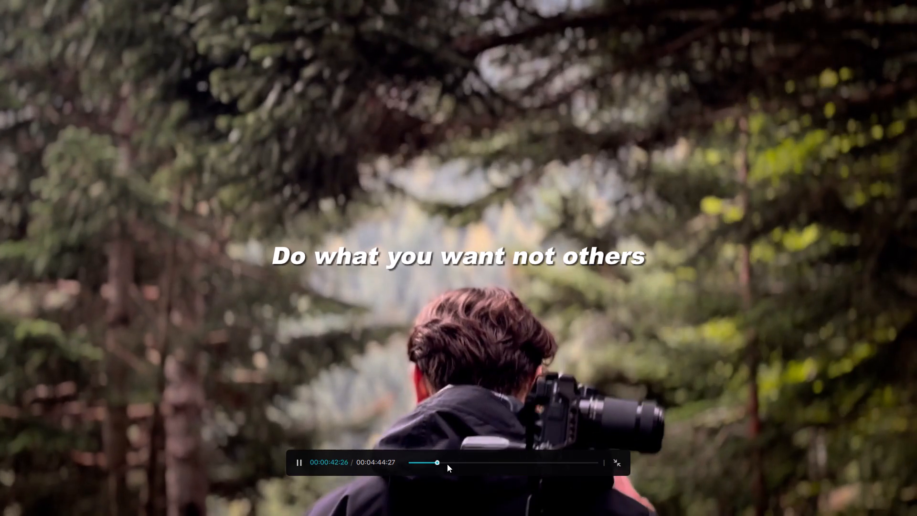
left_click(447, 464)
left_click(457, 463)
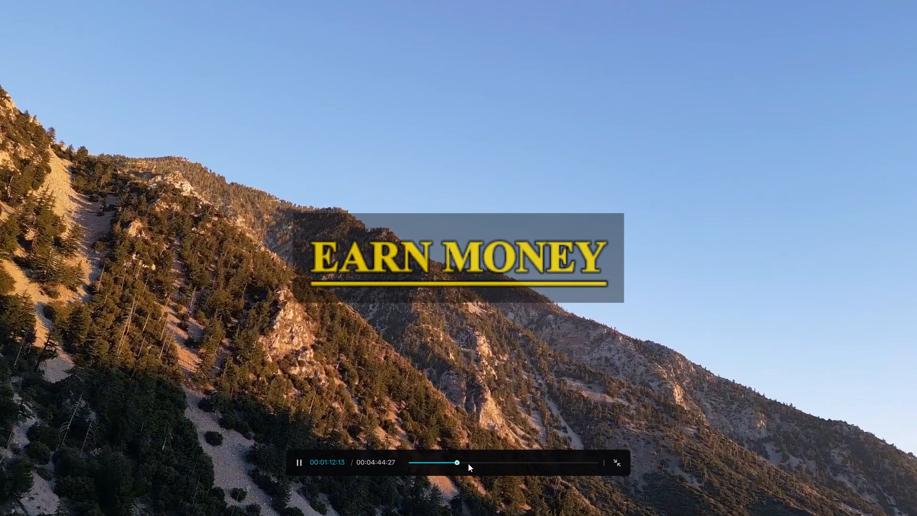
left_click(468, 463)
left_click(606, 461)
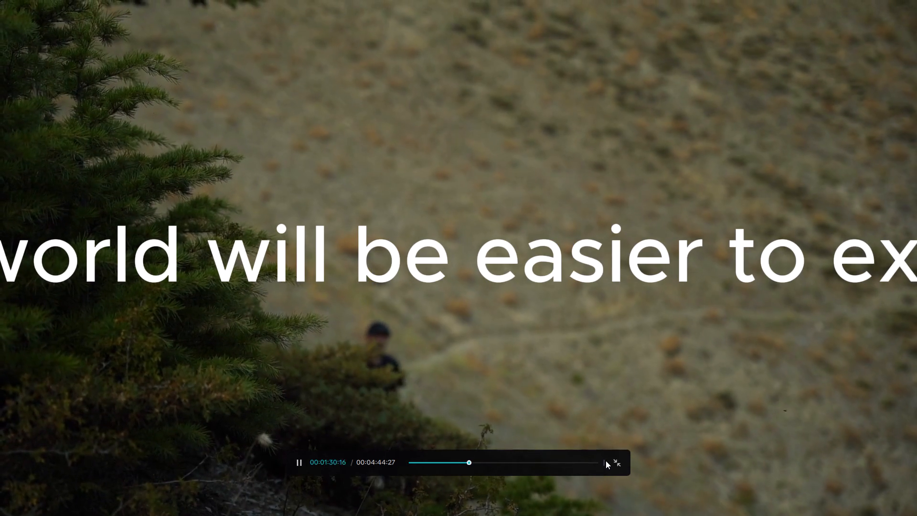
left_click(607, 458)
left_click(610, 458)
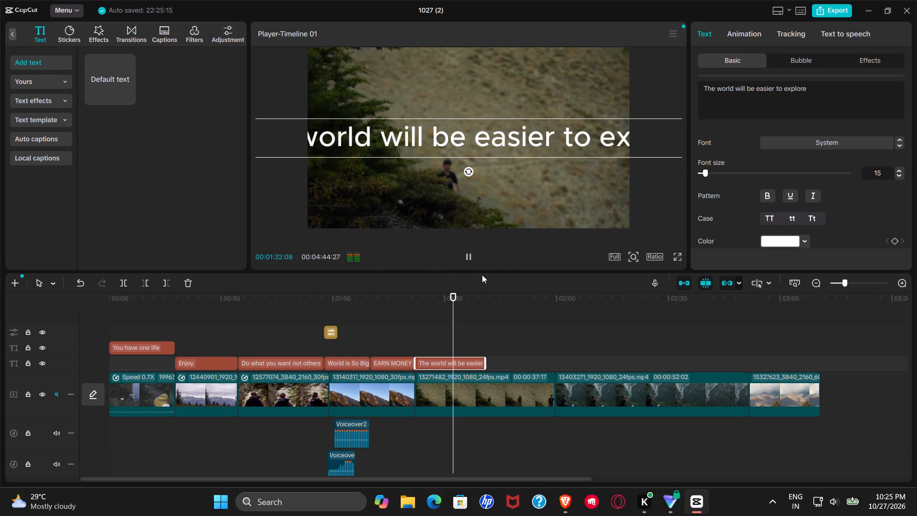
Shrink the "The world will be easier to explore" title to about 34% scale and place it near the frame's center.
left_click(454, 333)
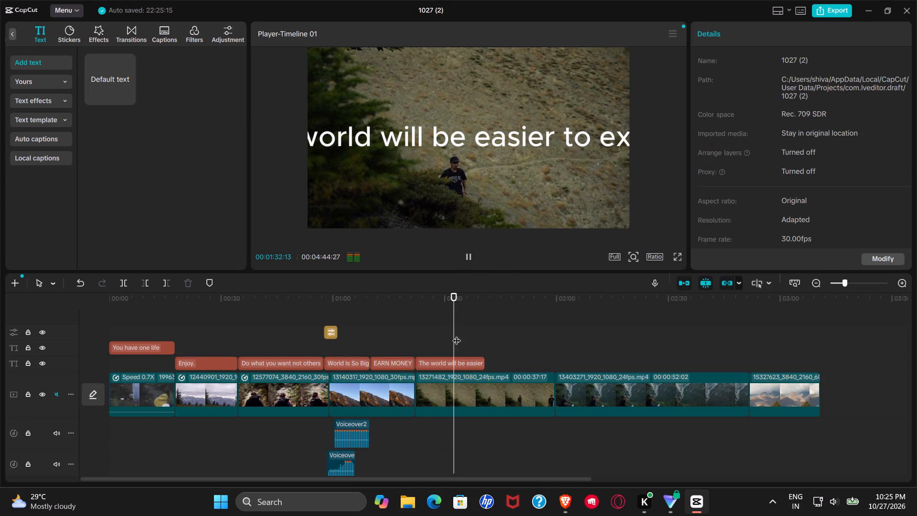
left_click(466, 356)
left_click(455, 352)
left_click(457, 360)
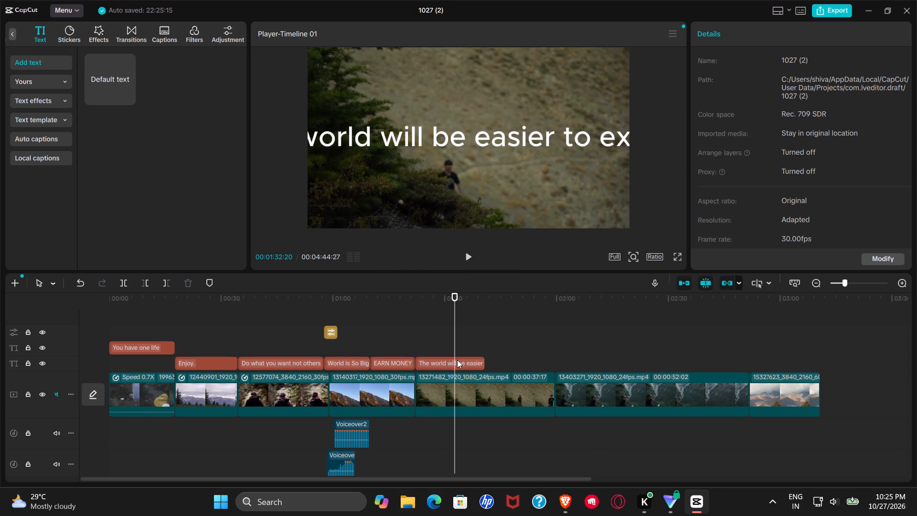
left_click_drag(554, 148, 484, 134)
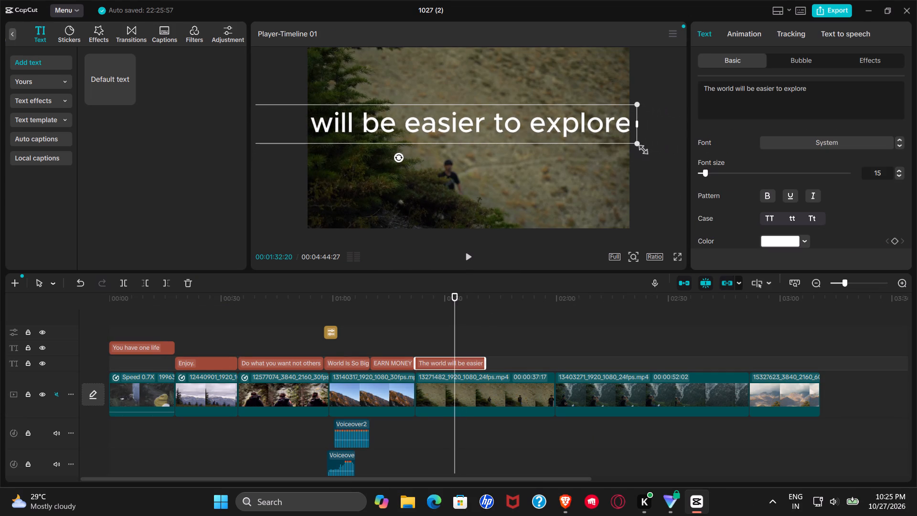
left_click_drag(637, 147, 363, 98)
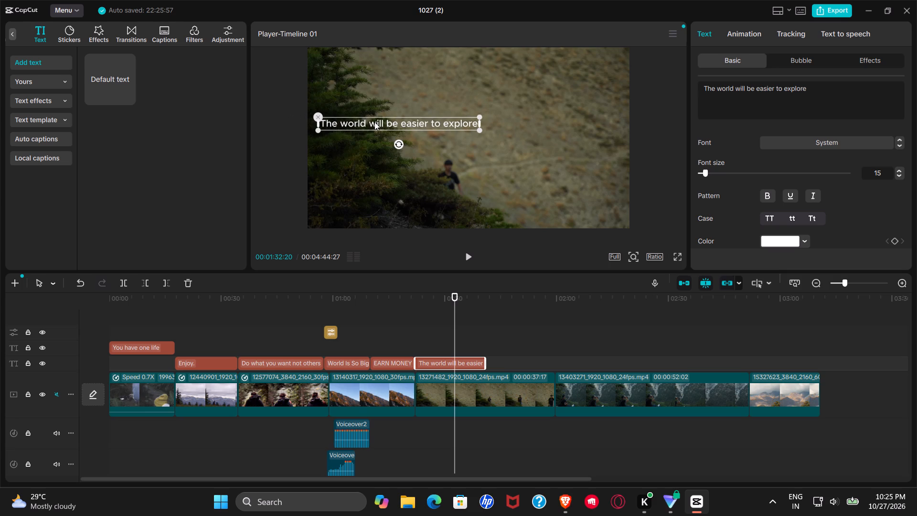
left_click_drag(377, 125, 454, 127)
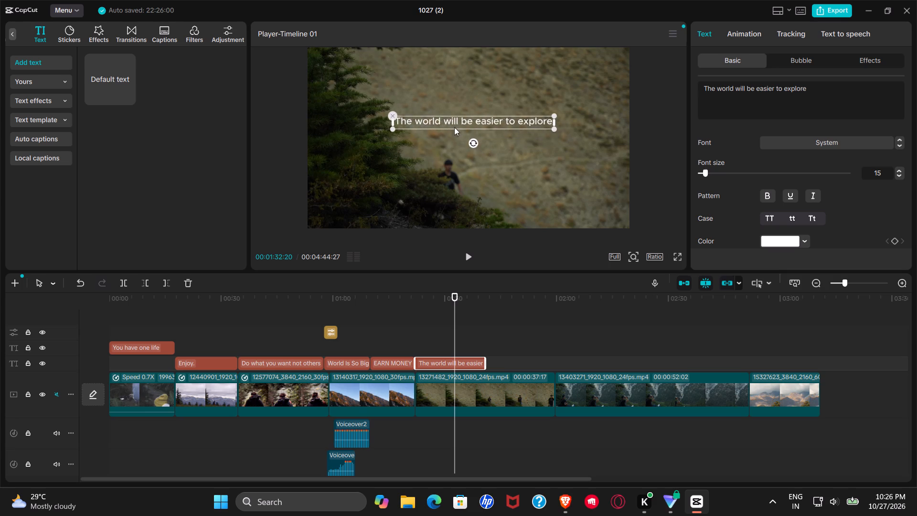
left_click_drag(454, 127, 466, 131)
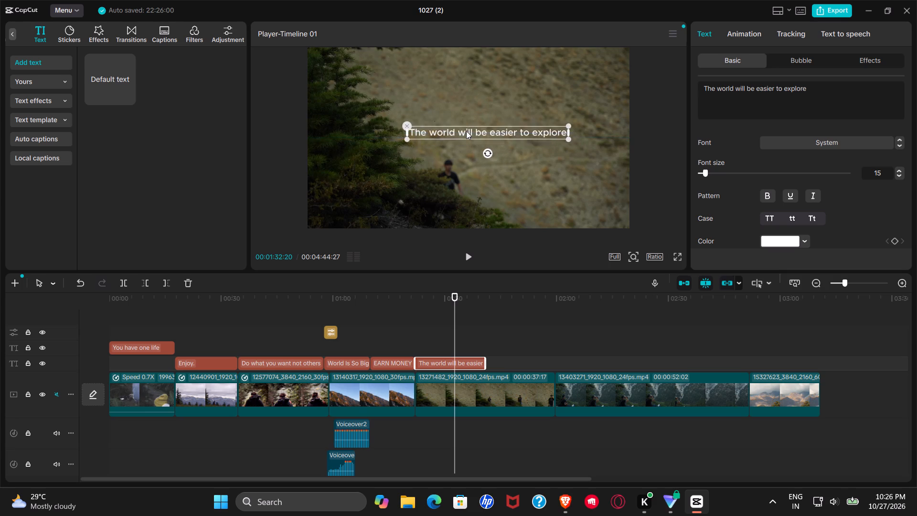
left_click_drag(466, 131, 465, 141)
left_click_drag(513, 137, 501, 137)
left_click_drag(495, 138, 488, 138)
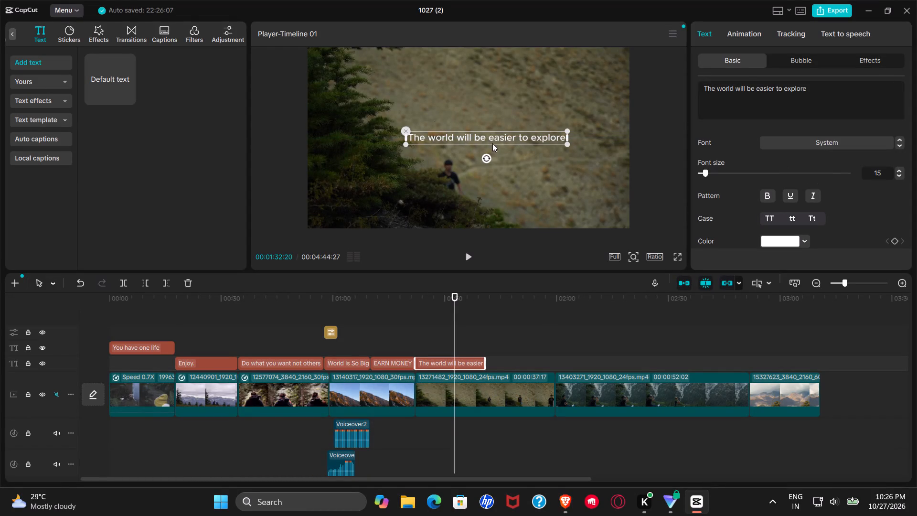
Make the "The world will be easier to explore" title bold and underlined, with font size 18.
left_click(772, 197)
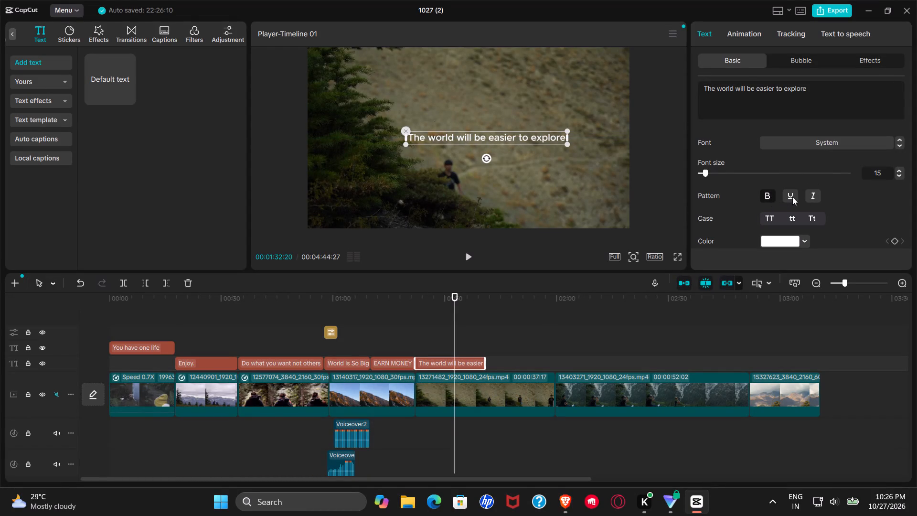
left_click(792, 197)
scroll(795, 193, "down", 1)
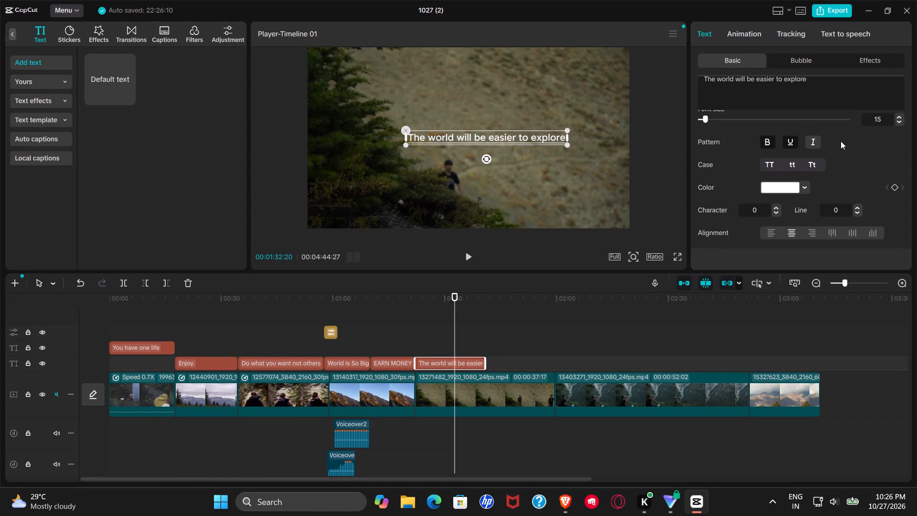
scroll(841, 141, "up", 1)
left_click(706, 171)
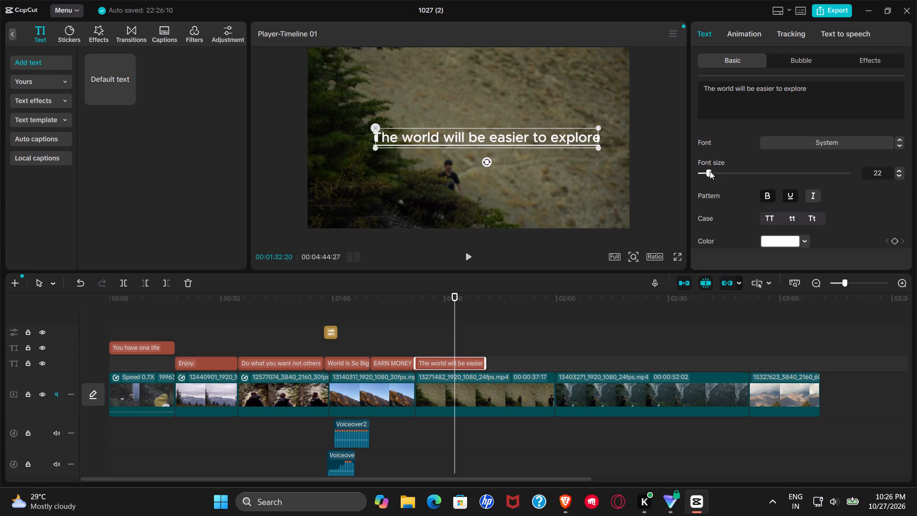
scroll(763, 167, "down", 2)
scroll(789, 155, "up", 2)
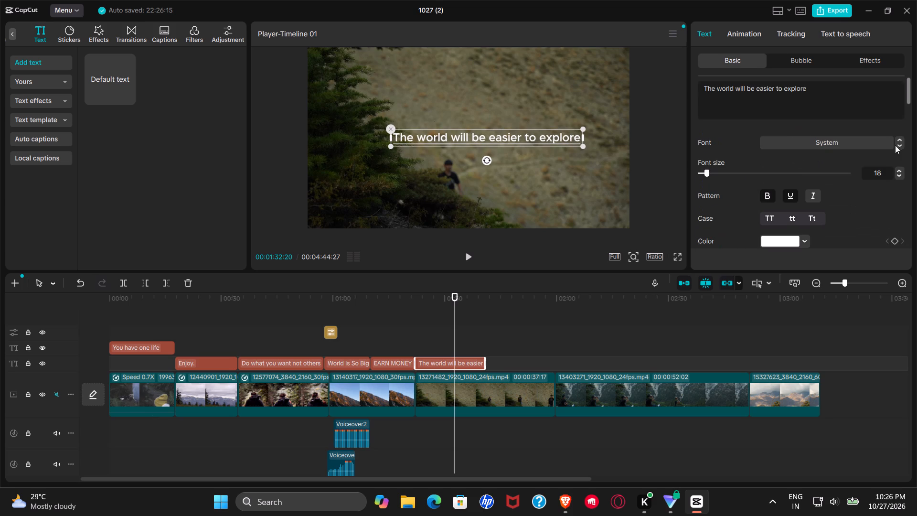
Change the "The world will be easier to explore" title's font to an Aparajita serif face.
double_click(902, 145)
double_click(902, 144)
left_click(902, 144)
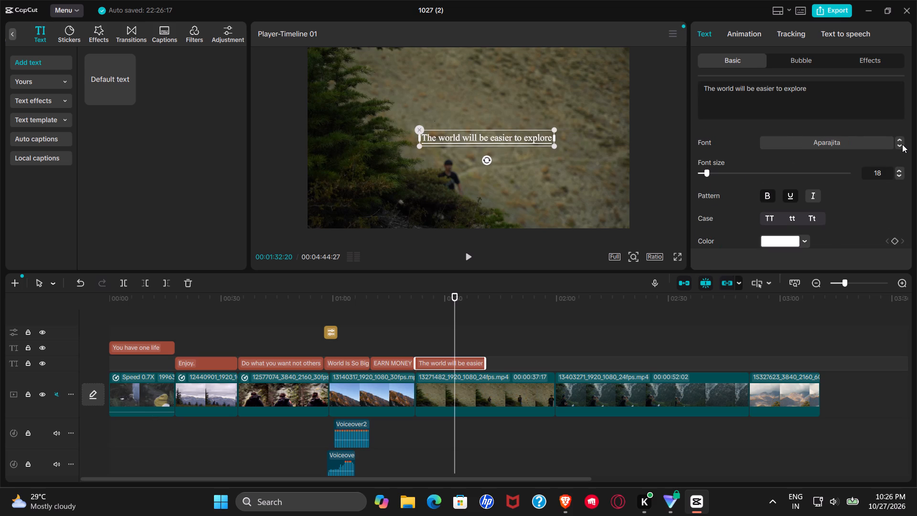
left_click(902, 144)
left_click(901, 134)
left_click(900, 138)
Apply the fourth preset style, white lettering with a dark shadow, to the "The world will be easier to explore" title.
scroll(881, 147, "down", 2)
scroll(841, 162, "down", 2)
left_click(809, 134)
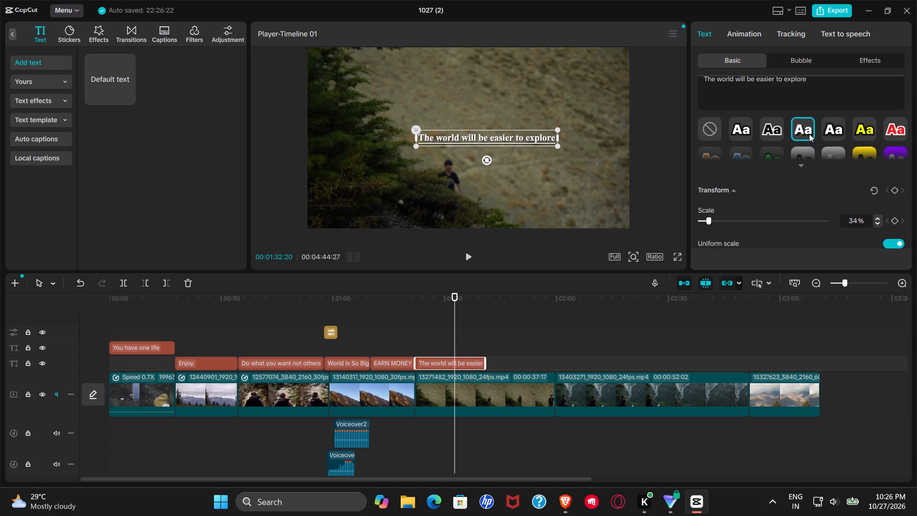
Lower the title's overall blend opacity slightly below 100%.
scroll(809, 162, "down", 1)
scroll(756, 166, "down", 2)
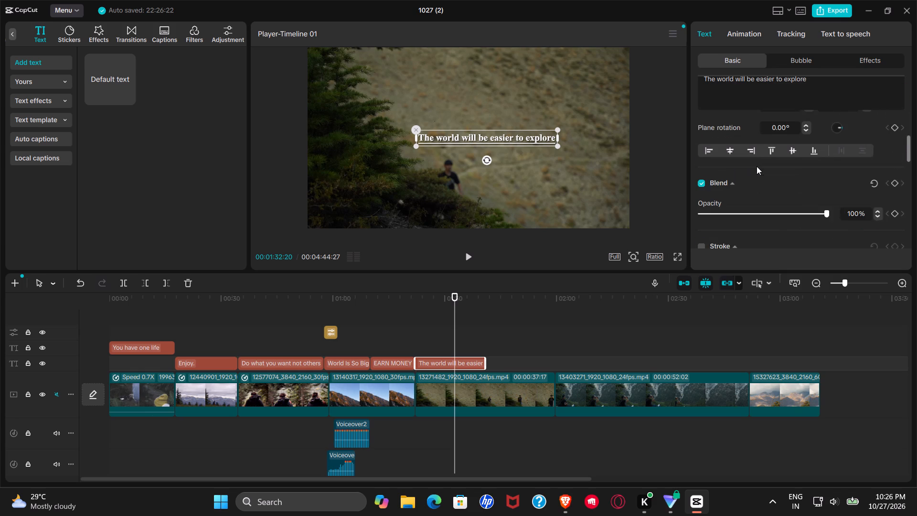
scroll(757, 166, "down", 1)
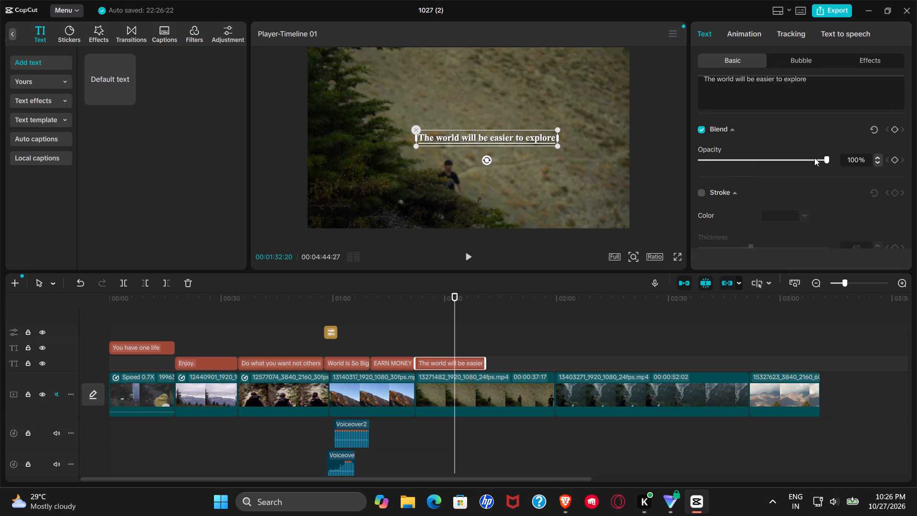
left_click(814, 158)
Lower the title's shadow opacity to 13%.
scroll(797, 178, "down", 11)
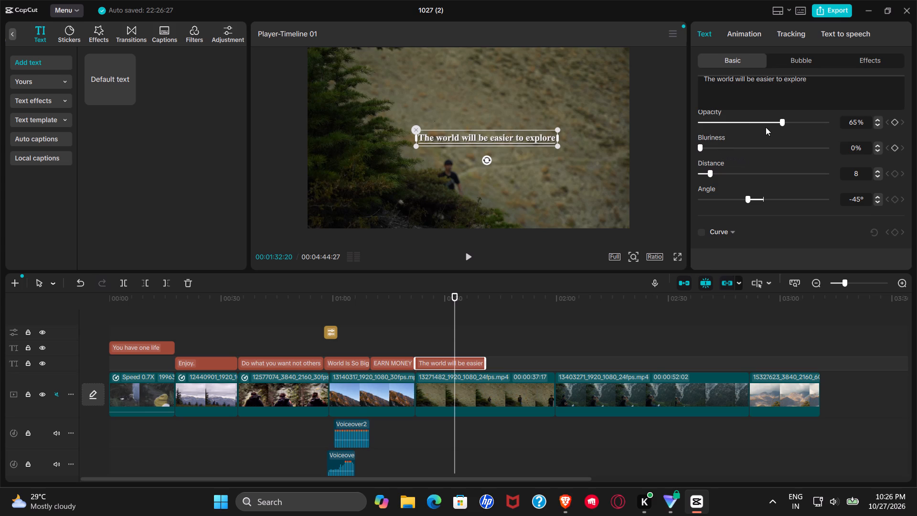
left_click_drag(781, 126, 744, 121)
left_click_drag(744, 121, 715, 122)
scroll(737, 152, "down", 1)
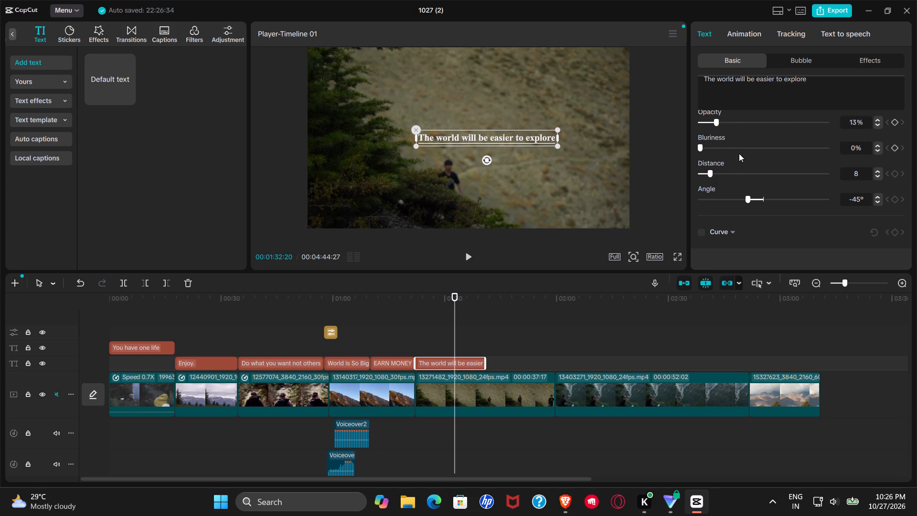
Set the shadow distance of the "The world will be easier to explore" title to 52 and its blurriness to 34%.
left_click_drag(710, 173, 766, 170)
left_click_drag(699, 145, 716, 147)
left_click_drag(710, 148, 744, 147)
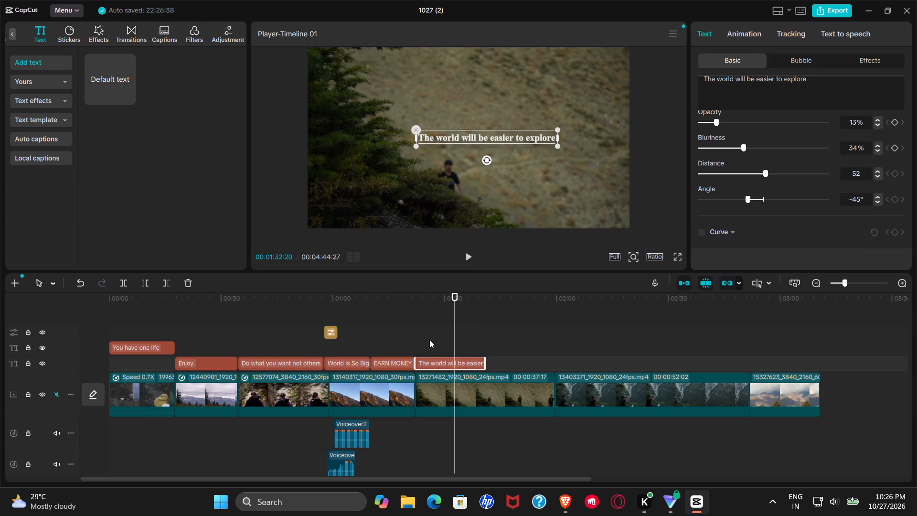
left_click(429, 340)
left_click(447, 343)
left_click(473, 265)
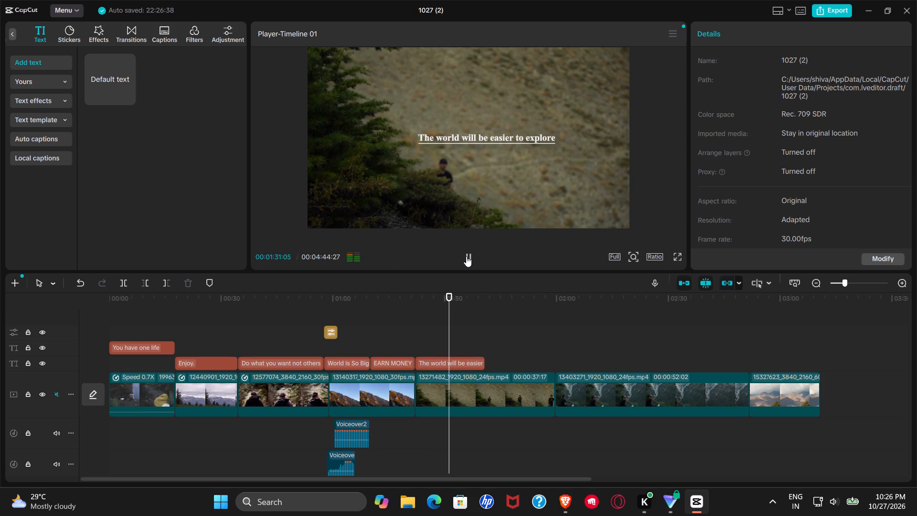
Add a default text right after "The world will be easier to explore" and extend it to the end of the 13271482 clip.
left_click(476, 346)
left_click(483, 343)
left_click_drag(112, 76, 355, 208)
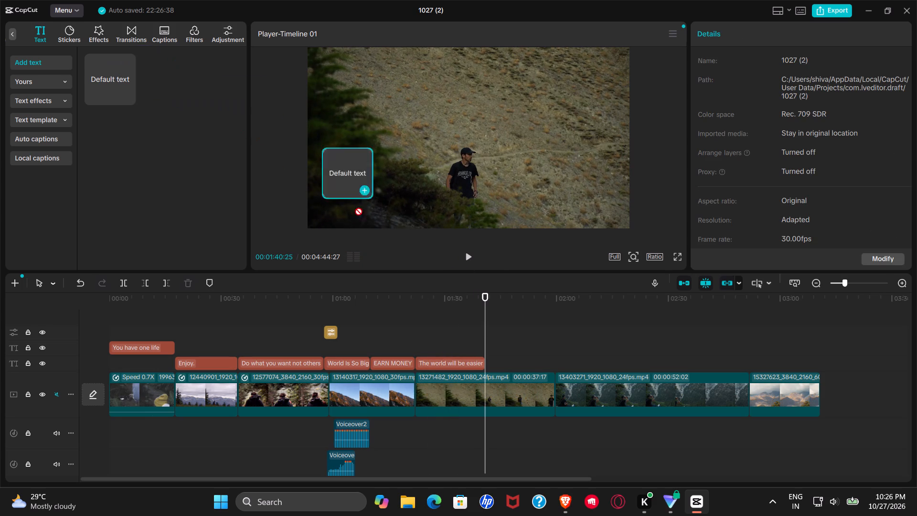
left_click_drag(355, 208, 484, 362)
left_click_drag(497, 361, 545, 360)
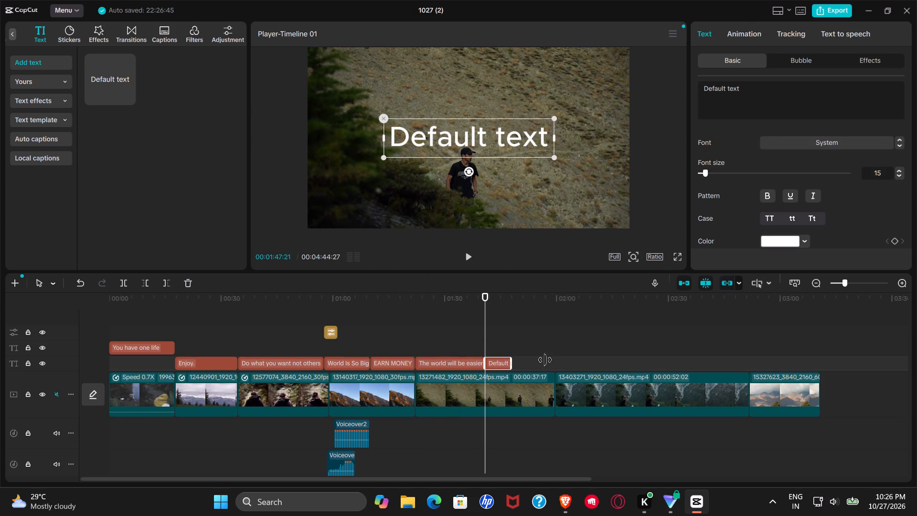
left_click_drag(545, 360, 554, 359)
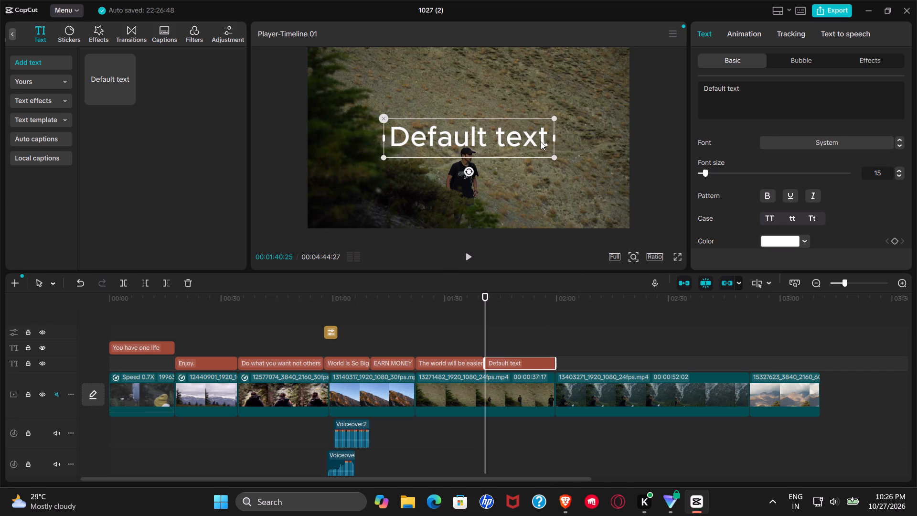
Replace the new title's default wording with "BE Kind".
left_click(757, 89)
key("BackSpace")
key("BackSpace")
key("BackSpace")
key("BackSpace")
key("BackSpace")
key("BackSpace")
key("BackSpace")
key("BackSpace")
key("BackSpace")
key("BackSpace")
key("BackSpace")
key("BackSpace")
key("BackSpace")
key("BackSpace")
key("BackSpace")
key("BackSpace")
key("BackSpace")
key("BackSpace")
key("BackSpace")
key("BackSpace")
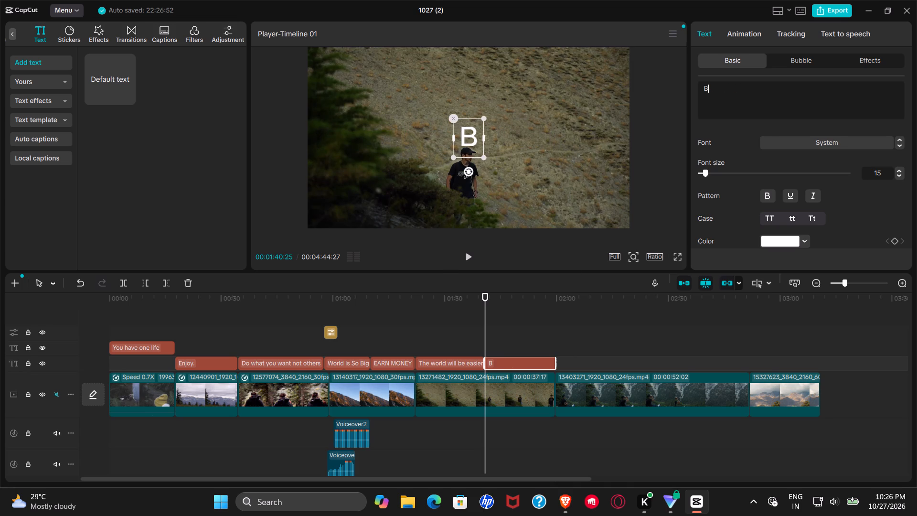
key("e")
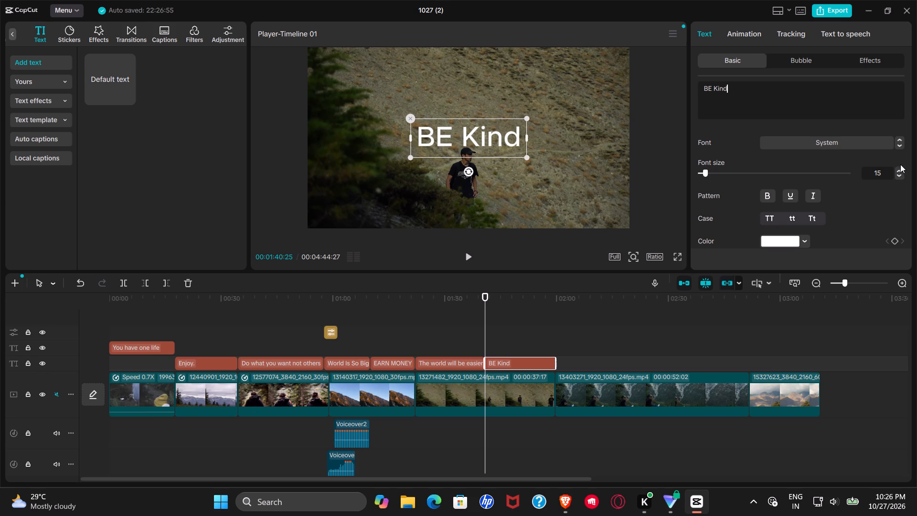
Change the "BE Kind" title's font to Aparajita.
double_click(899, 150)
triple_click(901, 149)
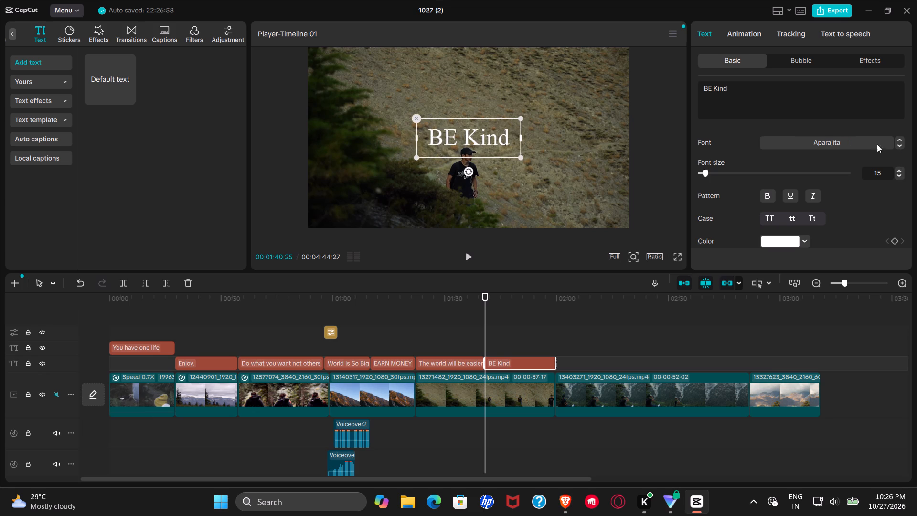
Correct the title's wording to "Be Kind" with a lowercase e.
left_click(716, 87)
left_click(713, 87)
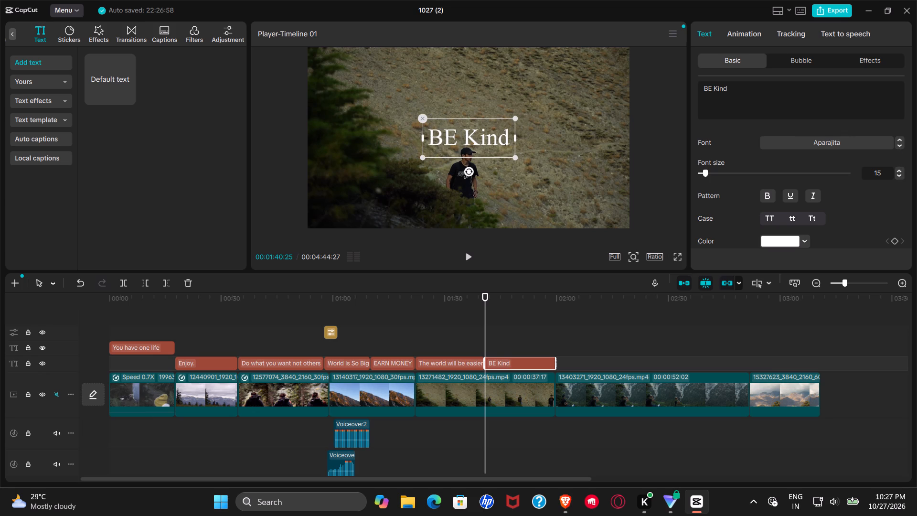
key("BackSpace")
key("BackSpace")
type("e")
key("space")
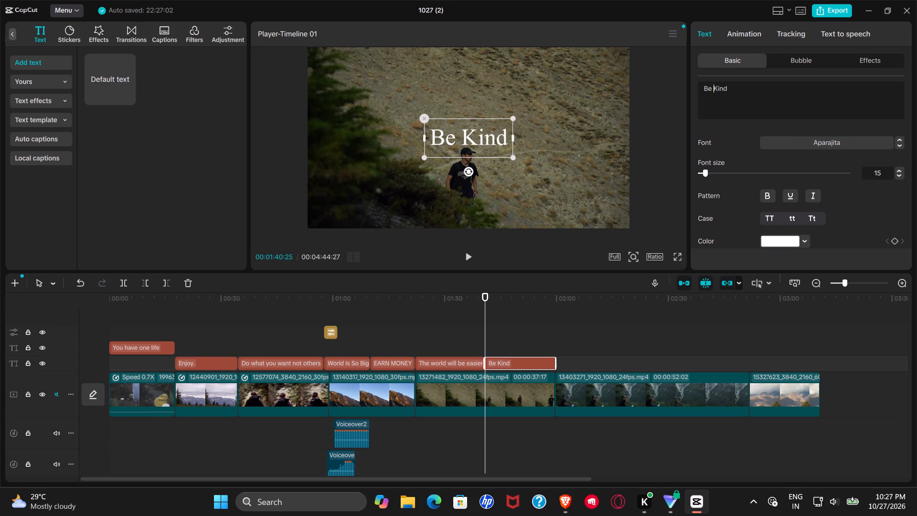
Change the "Be Kind" title's font to Arial Black.
left_click(745, 87)
triple_click(899, 149)
double_click(899, 149)
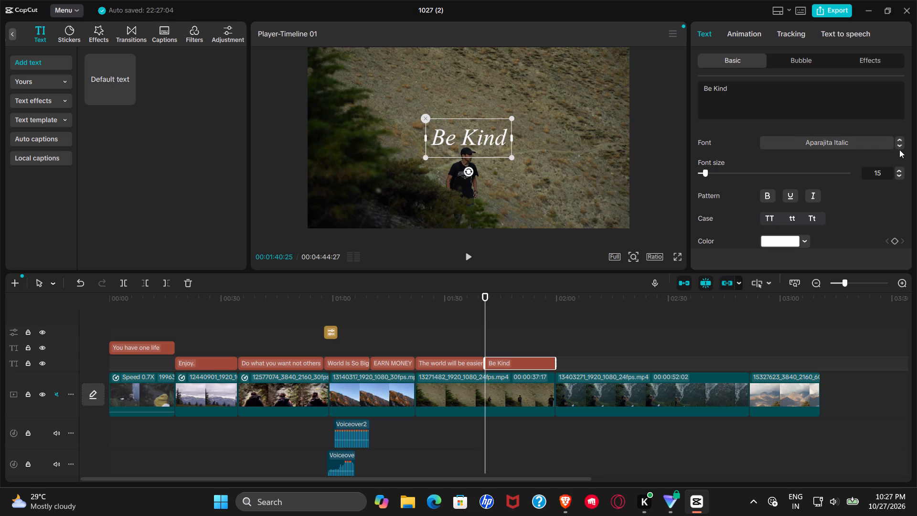
left_click(899, 150)
left_click(899, 147)
left_click(899, 146)
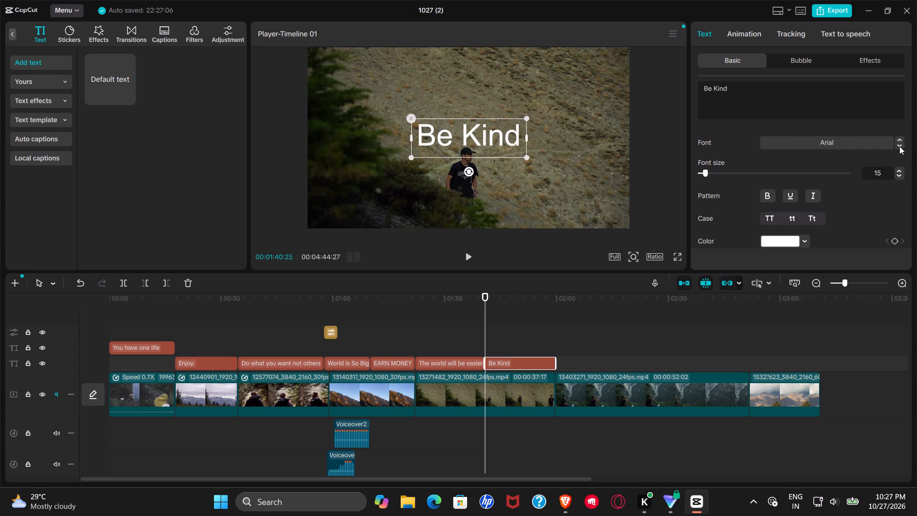
End the title's wording with a period so it reads "Be Kind.".
left_click(746, 102)
key("comma")
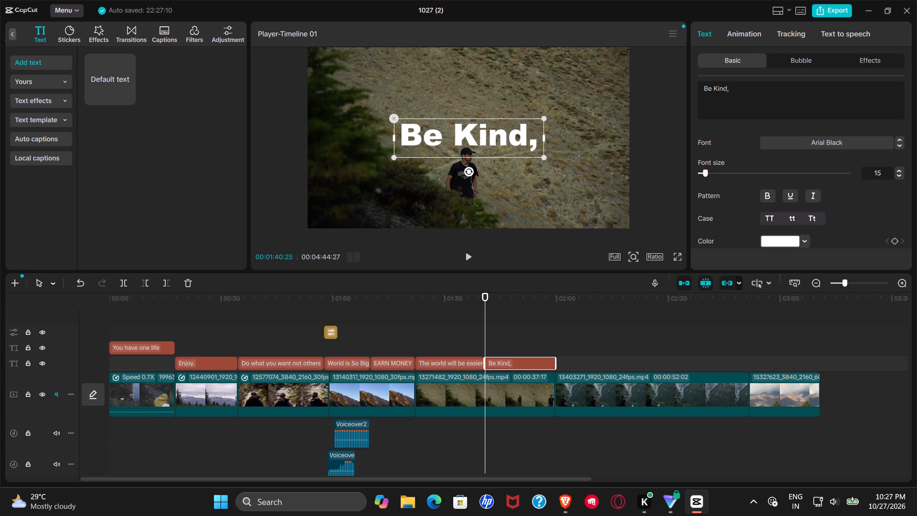
key("BackSpace")
key("period")
Scale the "Be Kind." title down in the preview to roughly two-thirds of its size.
left_click_drag(543, 155, 529, 155)
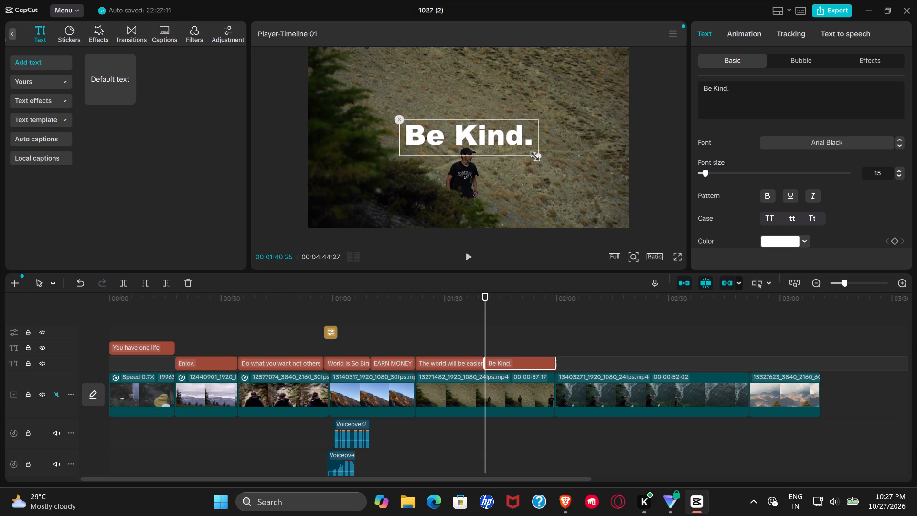
left_click_drag(529, 155, 498, 146)
Underline the "Be Kind." title.
scroll(773, 207, "down", 1)
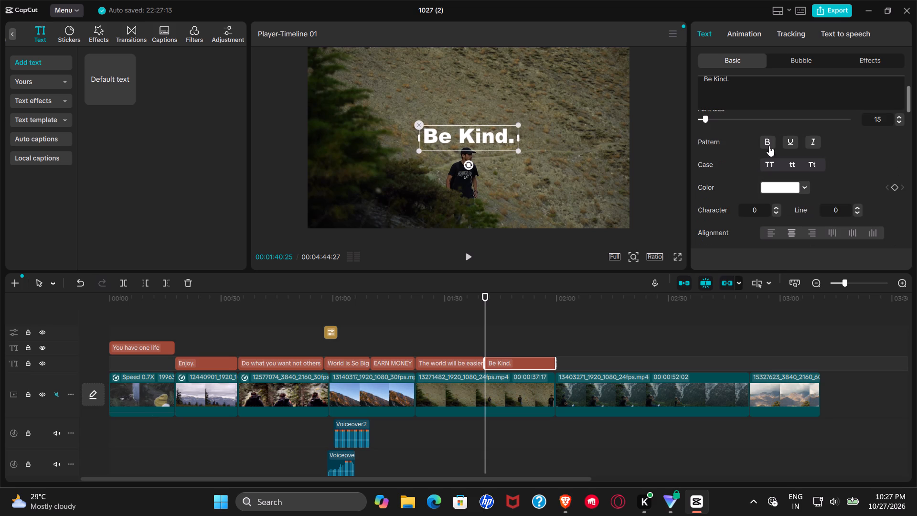
left_click(791, 140)
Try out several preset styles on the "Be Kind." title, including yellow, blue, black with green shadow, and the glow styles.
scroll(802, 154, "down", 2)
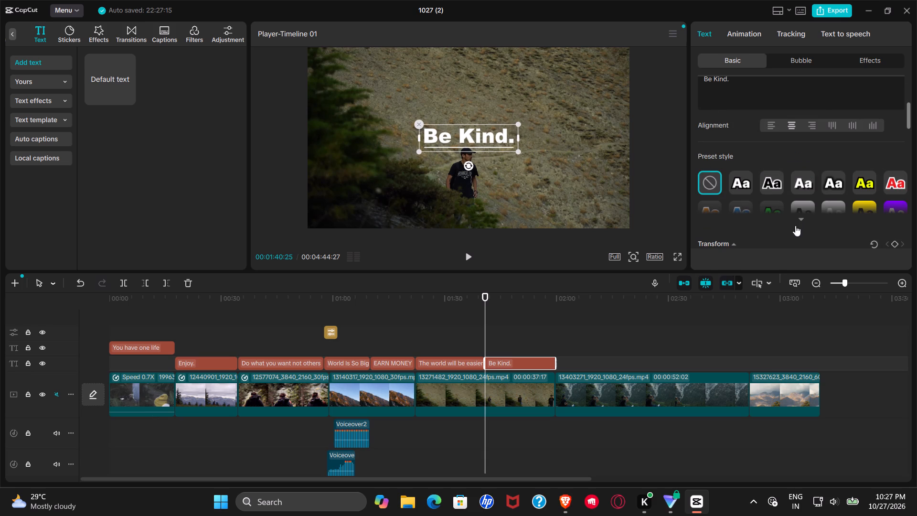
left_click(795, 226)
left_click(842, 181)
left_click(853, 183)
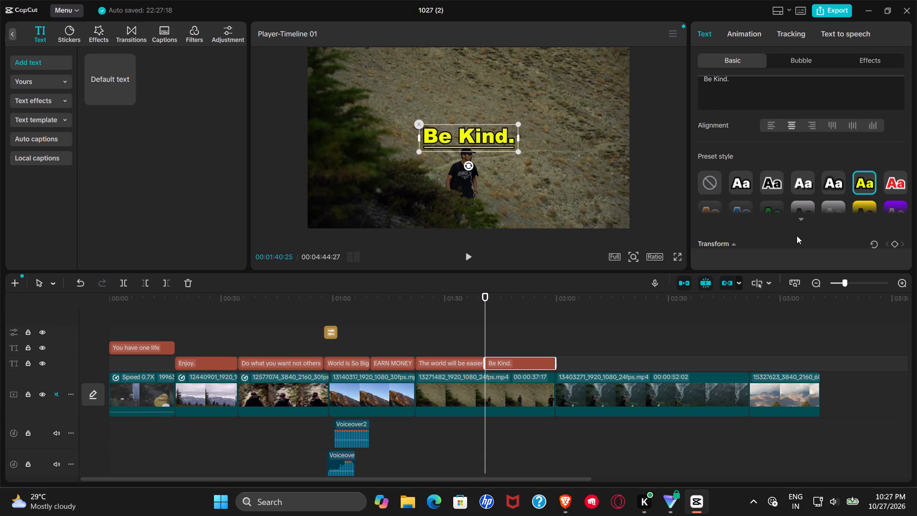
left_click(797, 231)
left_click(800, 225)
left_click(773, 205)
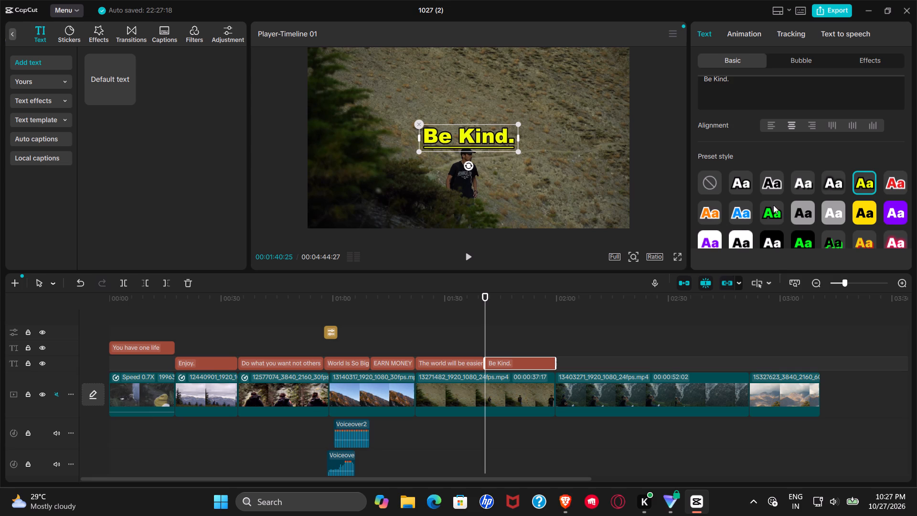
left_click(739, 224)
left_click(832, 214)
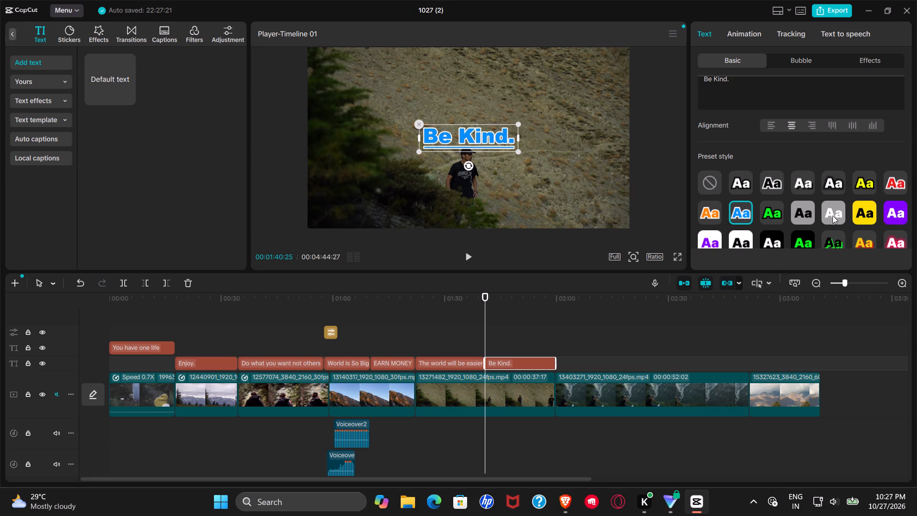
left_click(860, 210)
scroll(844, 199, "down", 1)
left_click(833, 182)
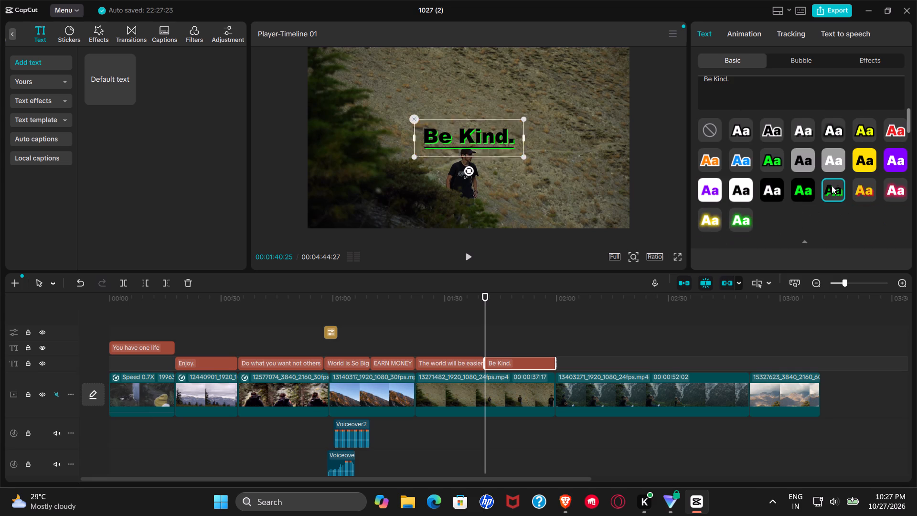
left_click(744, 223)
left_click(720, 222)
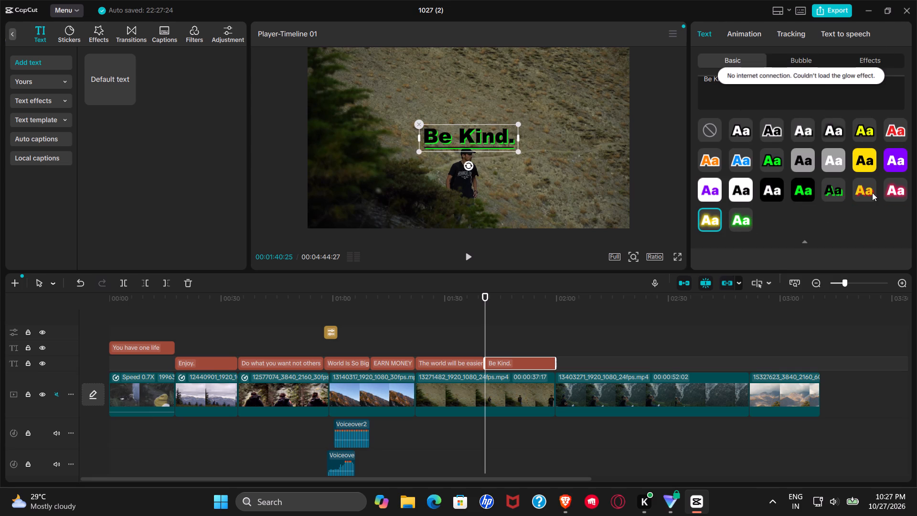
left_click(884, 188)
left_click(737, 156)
Apply the fourth preset style, white lettering with a dark shadow, to the "Be Kind." title and play it back.
left_click(812, 133)
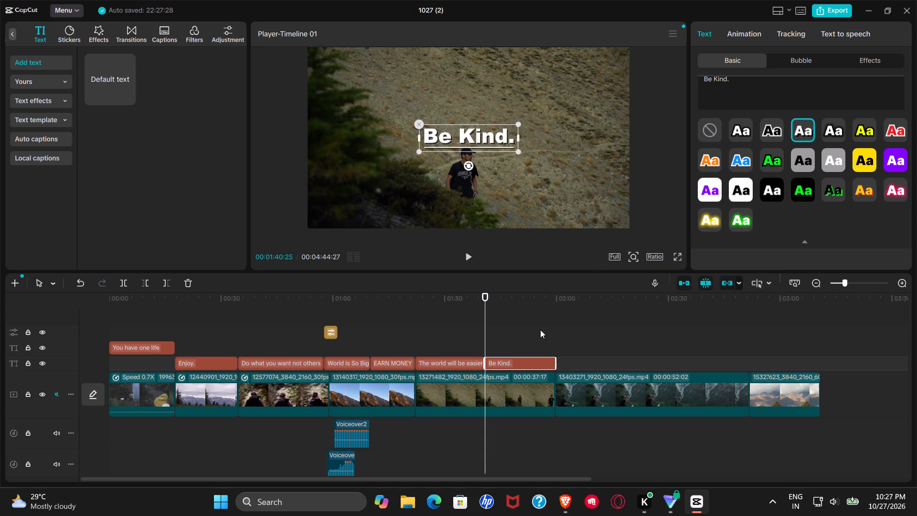
left_click(518, 333)
left_click(463, 250)
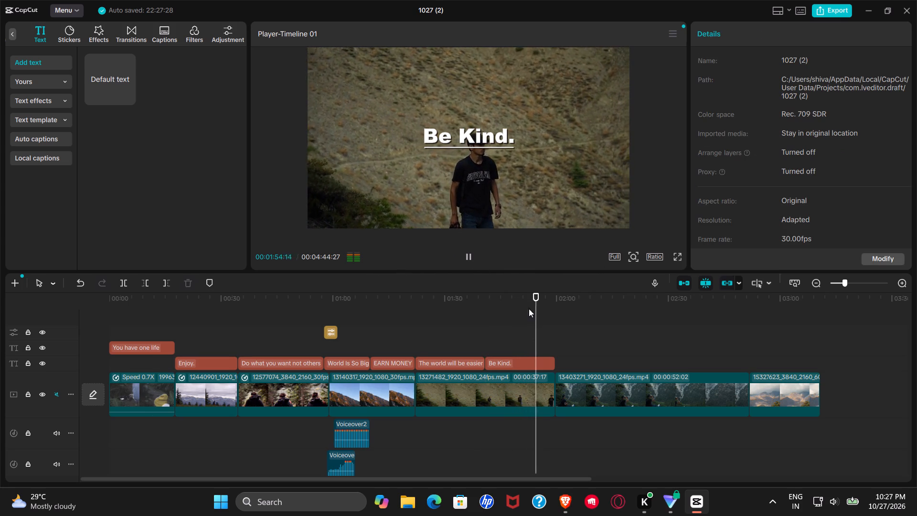
Add a default text at the start of the 13403271 clip and extend it over roughly the clip's first quarter.
left_click(548, 339)
left_click(551, 339)
left_click(554, 339)
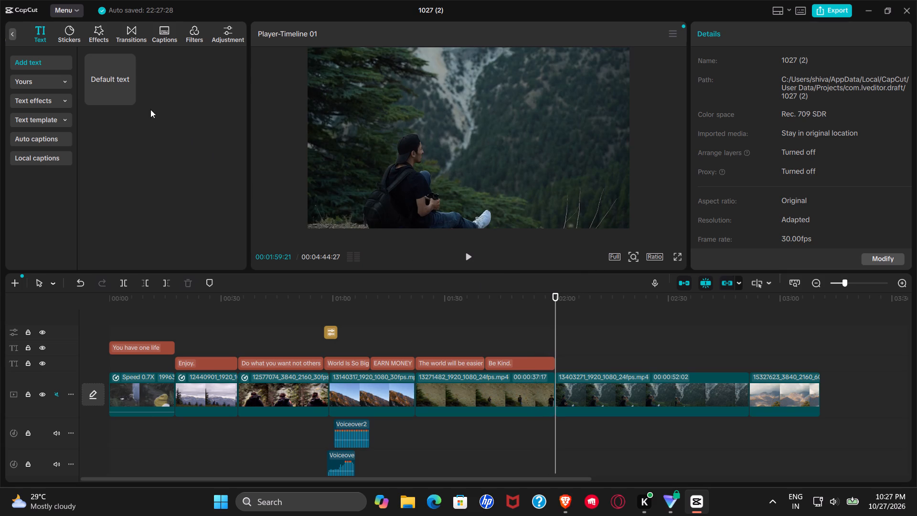
left_click_drag(97, 68, 557, 356)
left_click_drag(557, 356, 557, 358)
left_click_drag(566, 360, 646, 362)
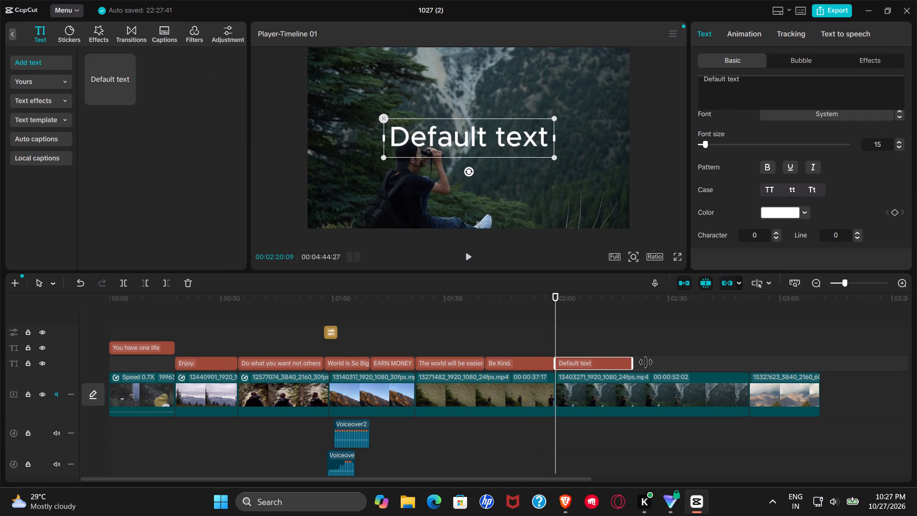
left_click_drag(646, 362, 594, 365)
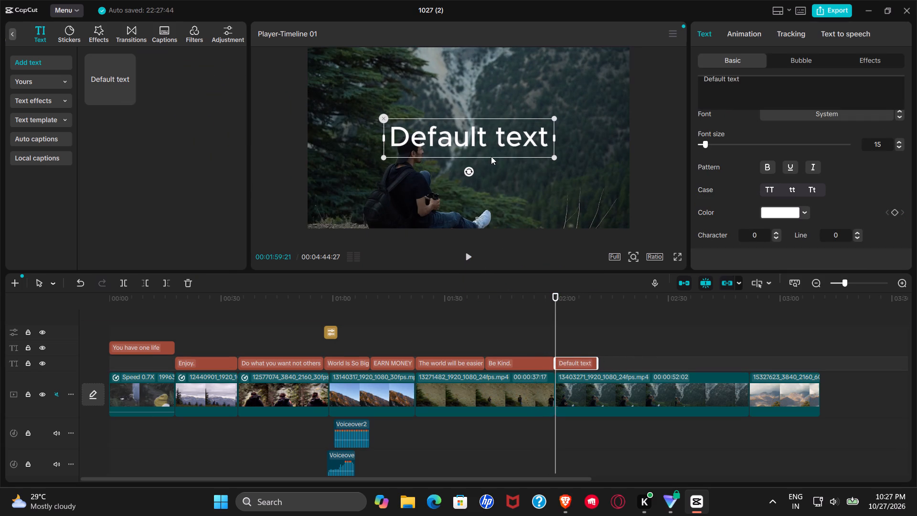
Replace the new title's default wording with "Live life as u want".
left_click(786, 80)
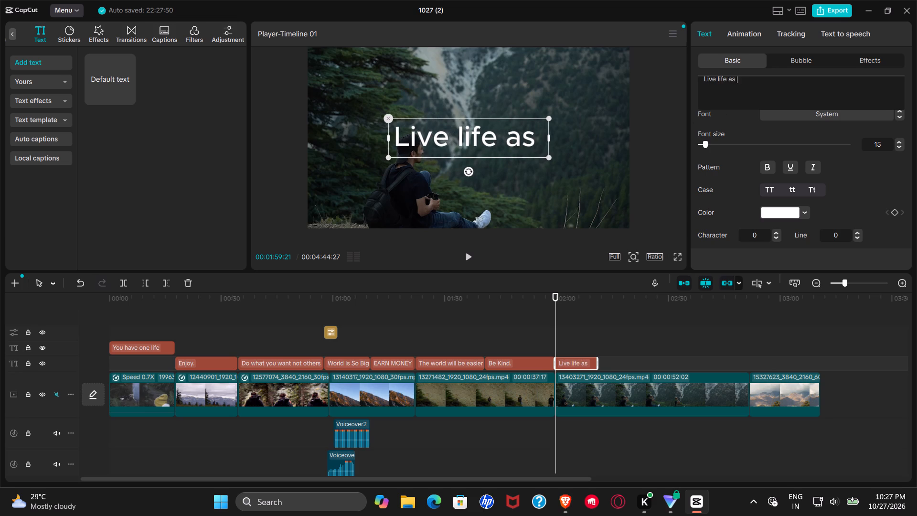
key("o")
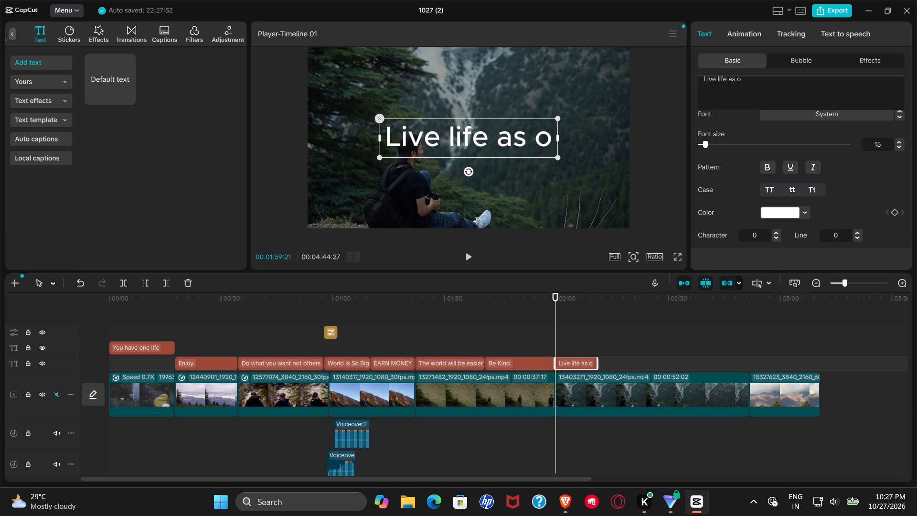
key("BackSpace")
type("u want")
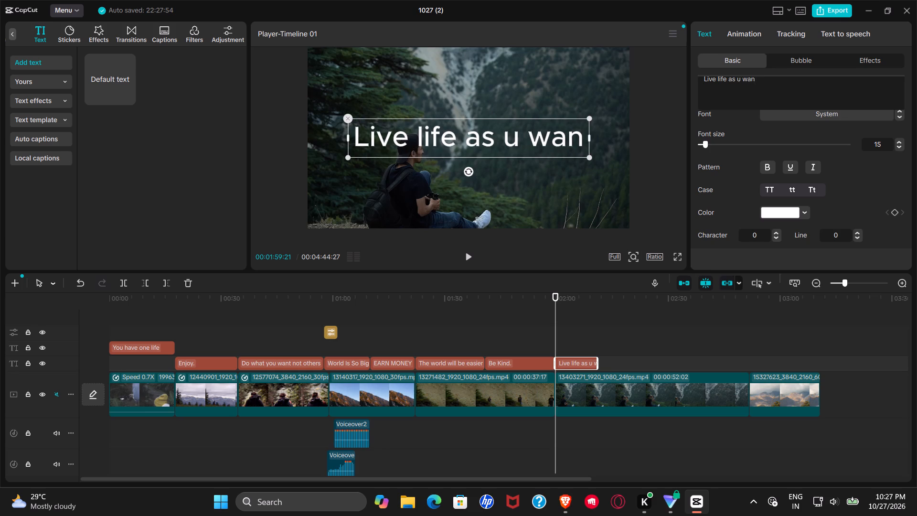
Set the font size of the "Live life as u want" title to 7.
left_click(897, 150)
left_click(897, 150)
left_click(897, 150)
triple_click(901, 148)
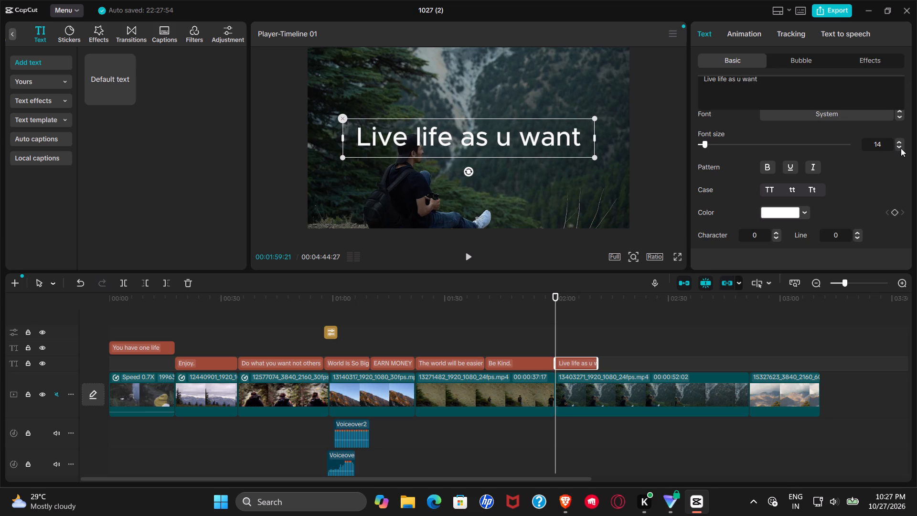
triple_click(901, 148)
double_click(902, 148)
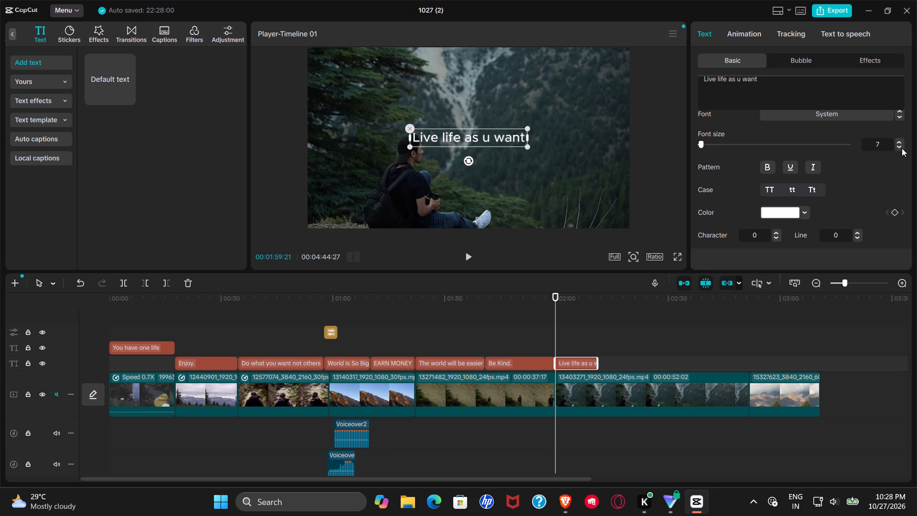
Change the "Live life as u want" title's font to Aparajita Italic.
scroll(887, 152, "up", 1)
triple_click(899, 148)
left_click(899, 148)
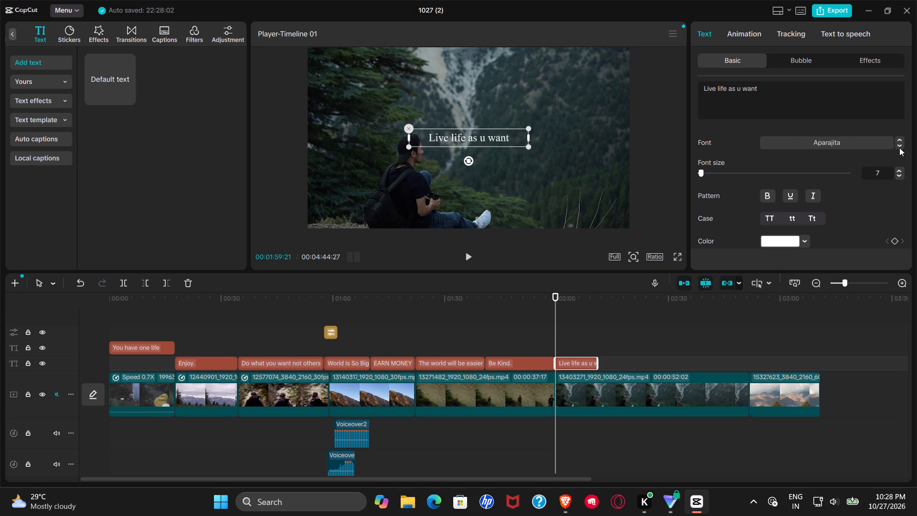
left_click(899, 148)
left_click(899, 148)
left_click(899, 148)
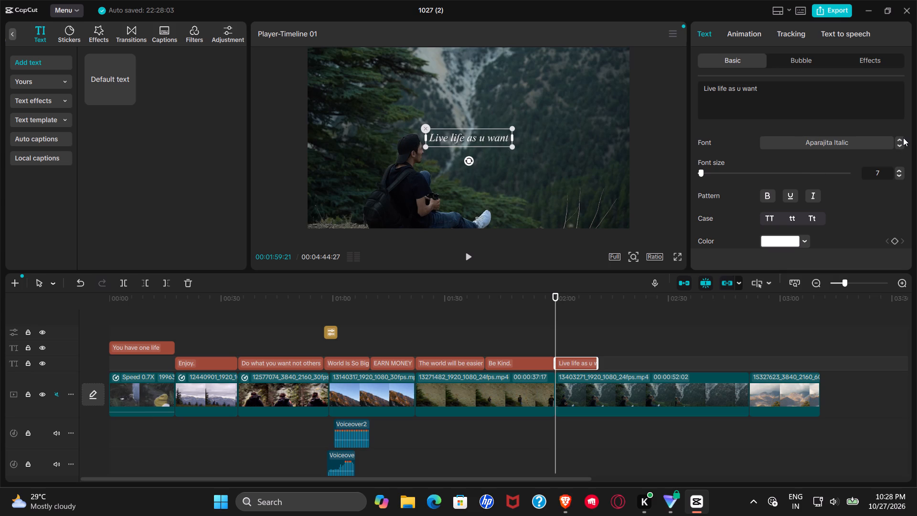
Change the "Live life as u want" title's font to Aparajita Bold Italic and apply the italic and bold patterns.
left_click(903, 138)
scroll(845, 184, "down", 2)
scroll(811, 155, "up", 1)
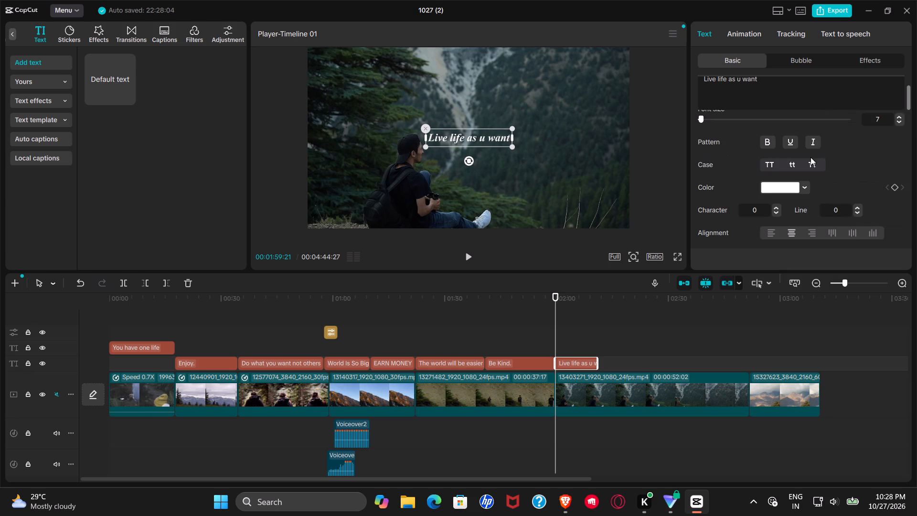
left_click(815, 145)
left_click(767, 139)
Try several preset styles on the "Live life as u want" title and settle on white lettering with a black outline.
scroll(781, 155, "down", 3)
left_click(807, 130)
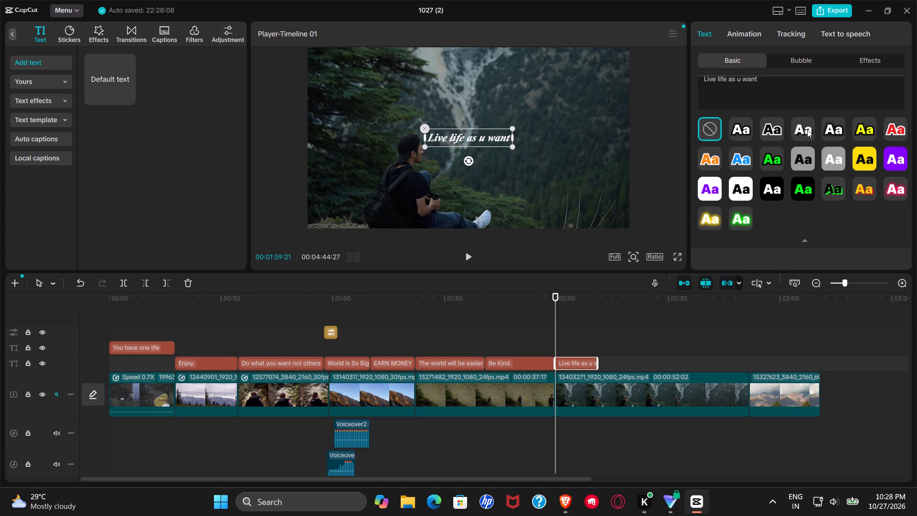
left_click(839, 129)
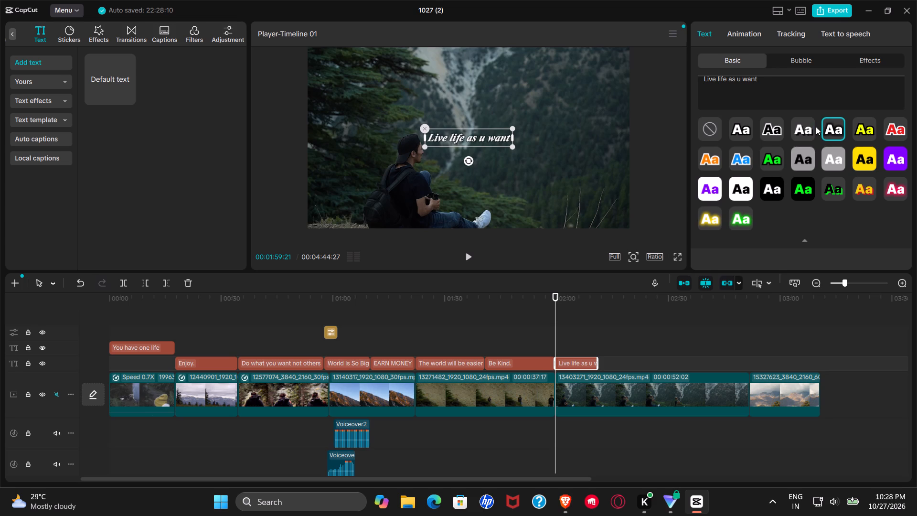
left_click(814, 126)
left_click(793, 127)
left_click(764, 126)
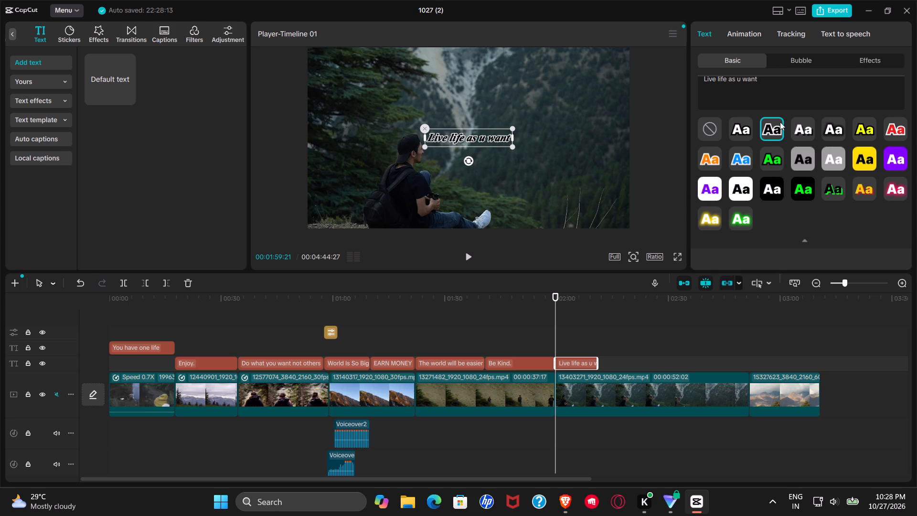
left_click(748, 121)
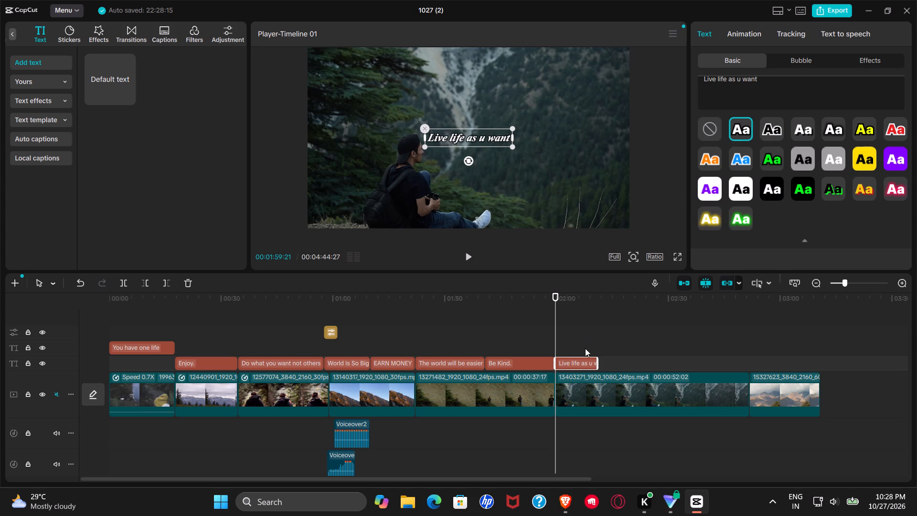
Moderately enlarge the "Live life as u want" title using its uniform scale, settling below 140%.
left_click(574, 345)
left_click(566, 345)
left_click(573, 357)
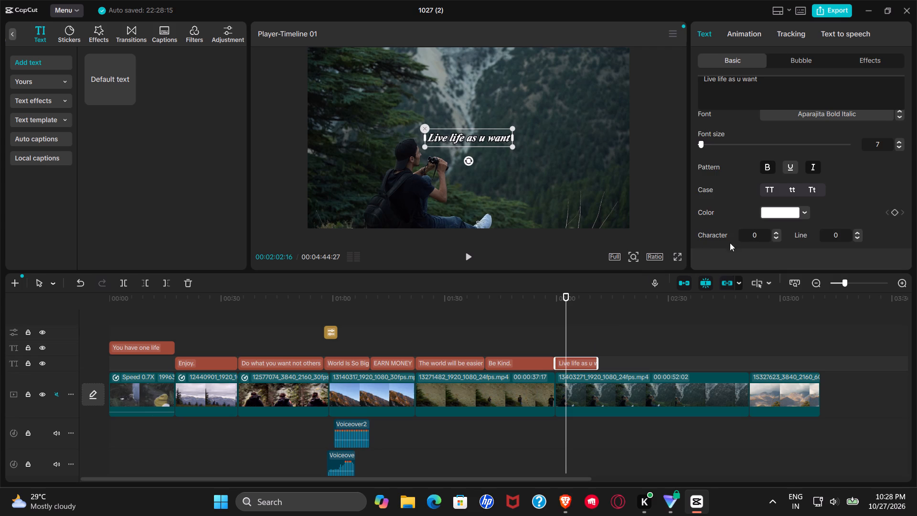
scroll(767, 224, "down", 4)
scroll(789, 138, "down", 4)
scroll(806, 143, "up", 1)
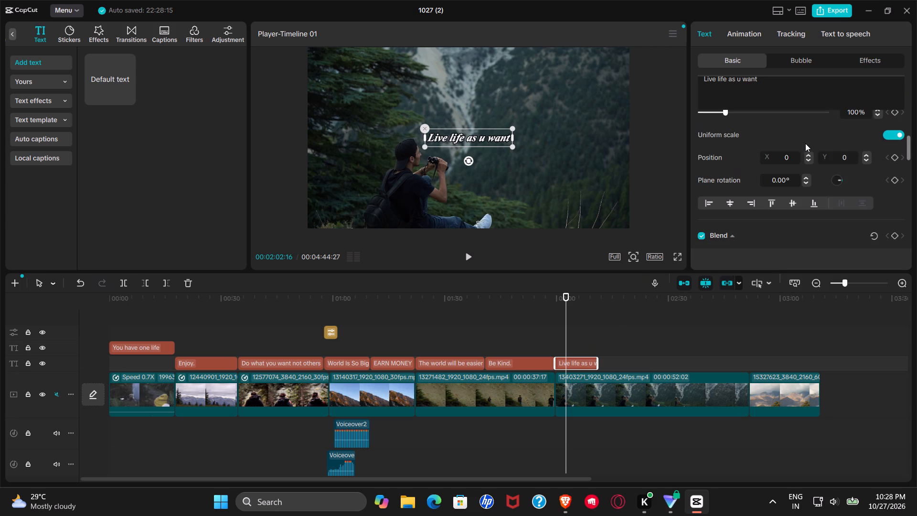
scroll(733, 138, "up", 1)
left_click_drag(725, 165, 735, 168)
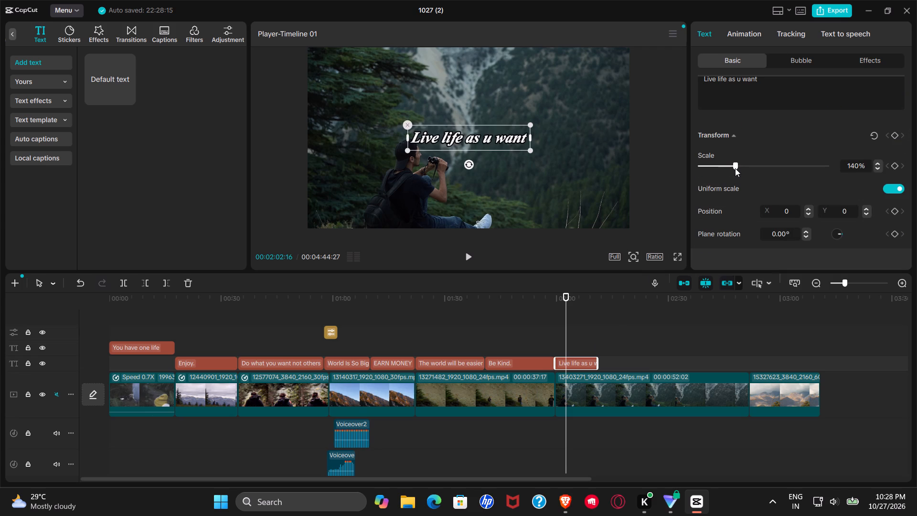
left_click_drag(735, 168, 732, 169)
scroll(746, 177, "down", 4)
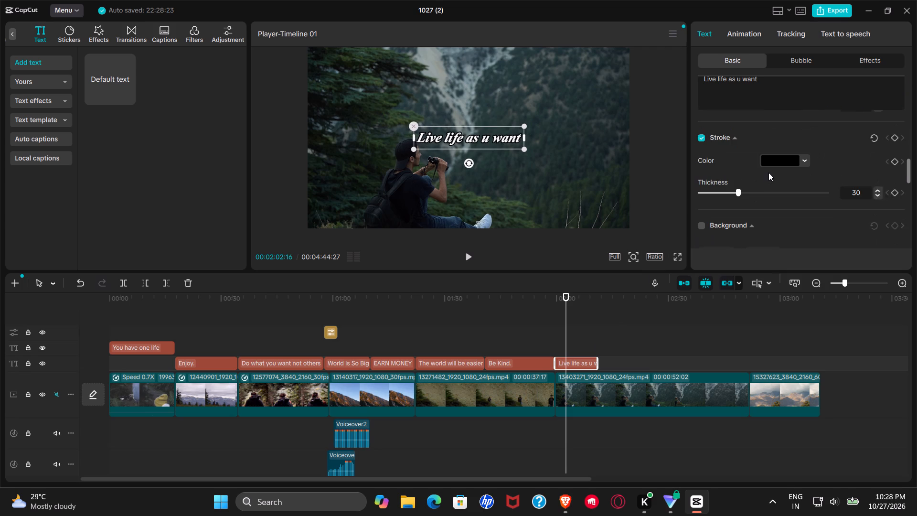
scroll(761, 176, "down", 8)
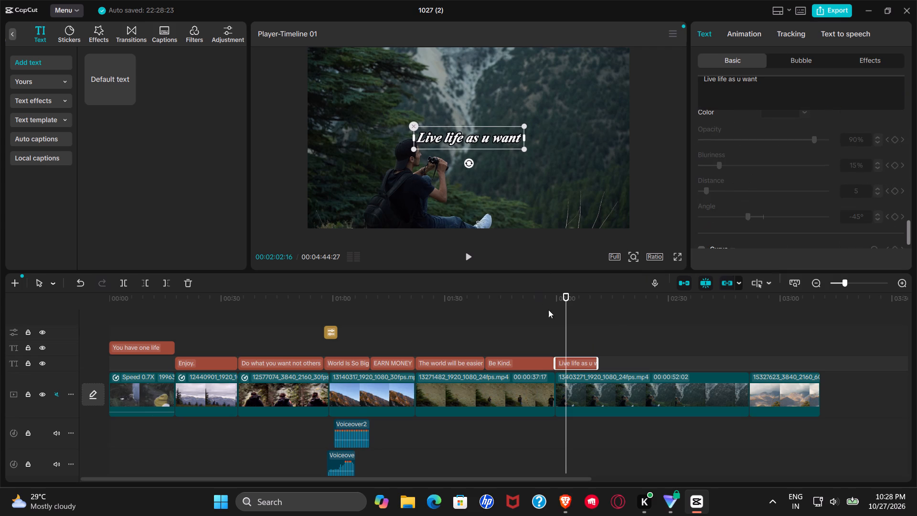
Play back the opening of the 13403271 clip to check the "Live life as u want" title.
left_click(569, 332)
left_click(463, 260)
left_click(522, 327)
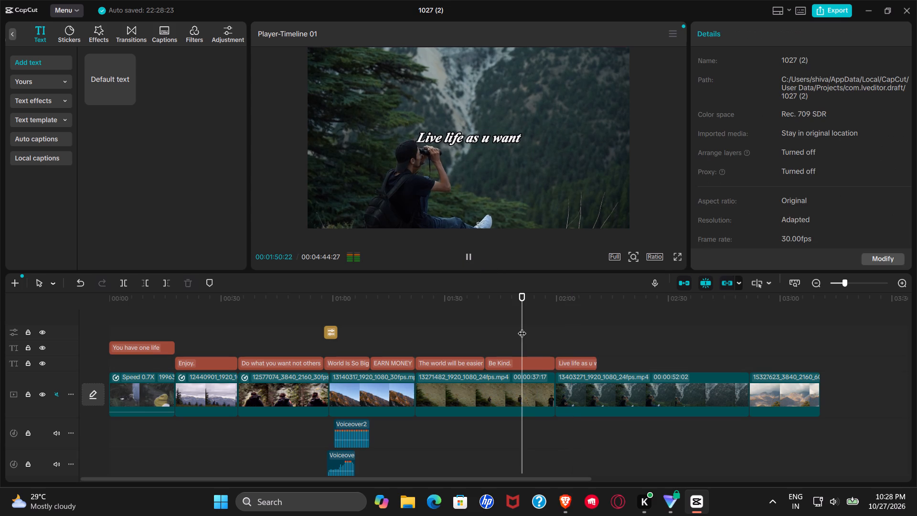
left_click(556, 330)
left_click(476, 259)
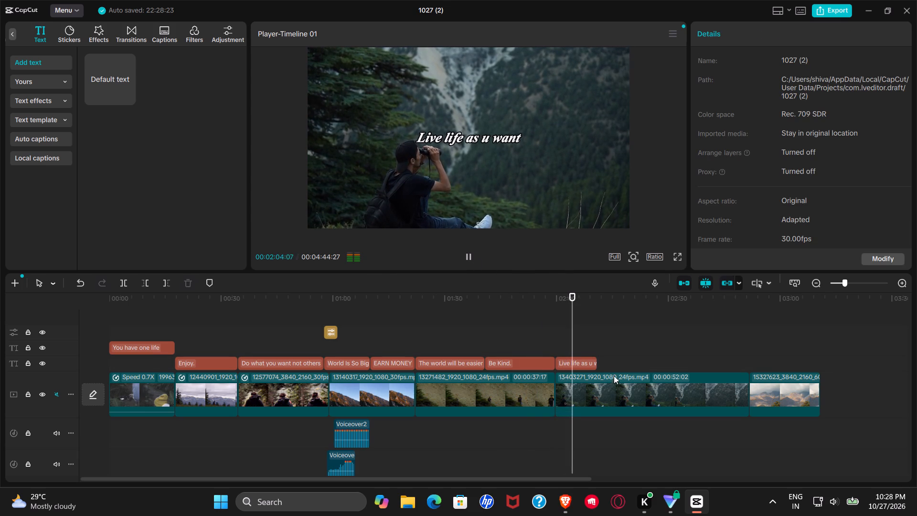
left_click(567, 345)
left_click_drag(567, 316, 570, 316)
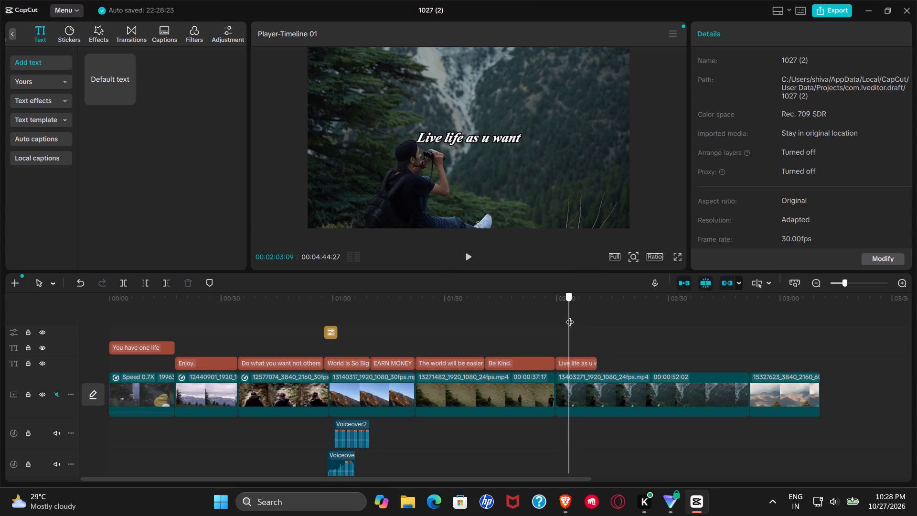
left_click_drag(570, 316, 585, 326)
left_click_drag(471, 242, 480, 308)
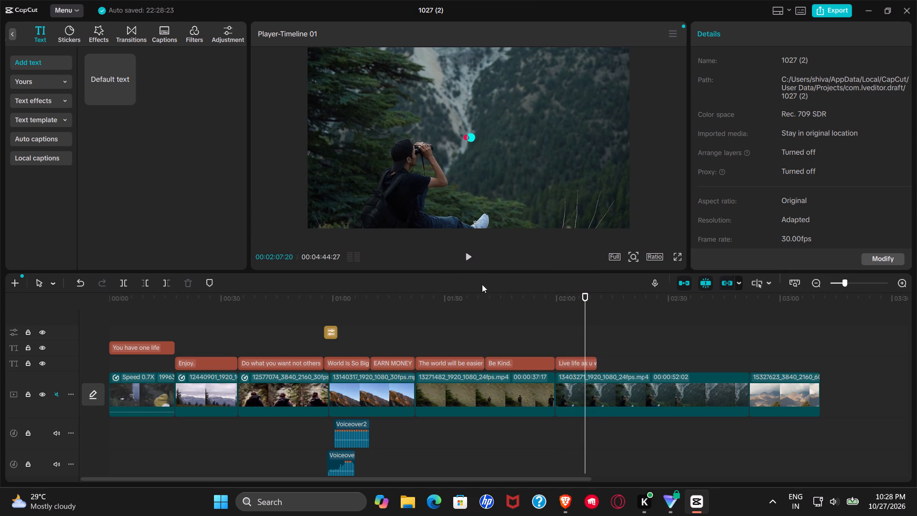
left_click(473, 262)
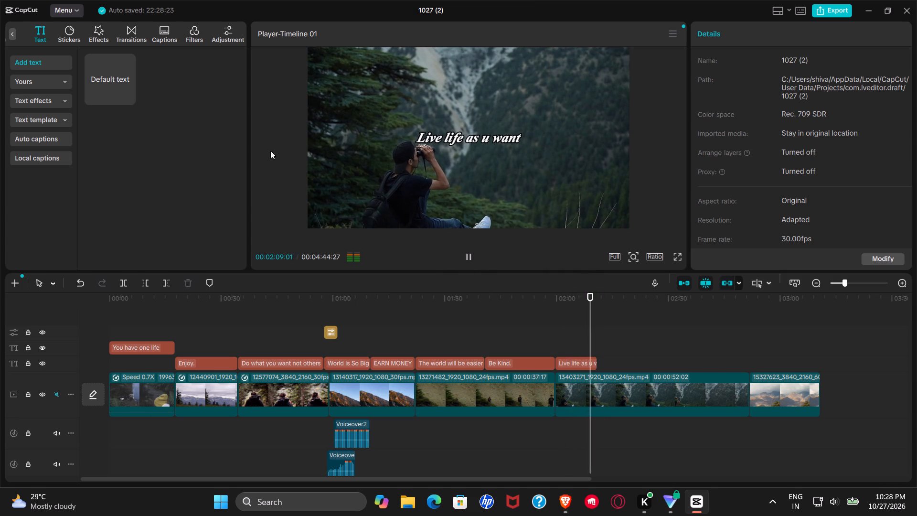
Add a default text directly after the "Live life as u want" title and extend it to shortly before the 13403271 clip's end.
left_click(593, 341)
left_click(600, 342)
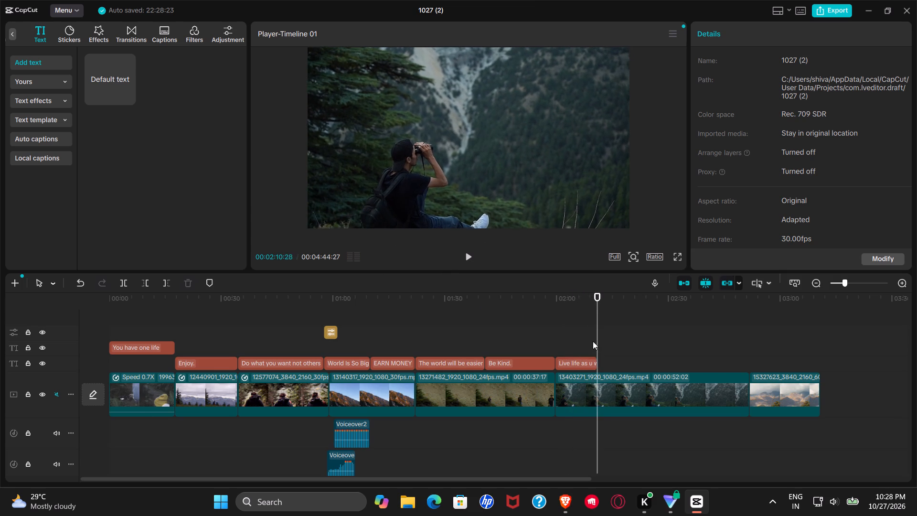
left_click(593, 341)
left_click(597, 343)
left_click_drag(114, 72, 163, 107)
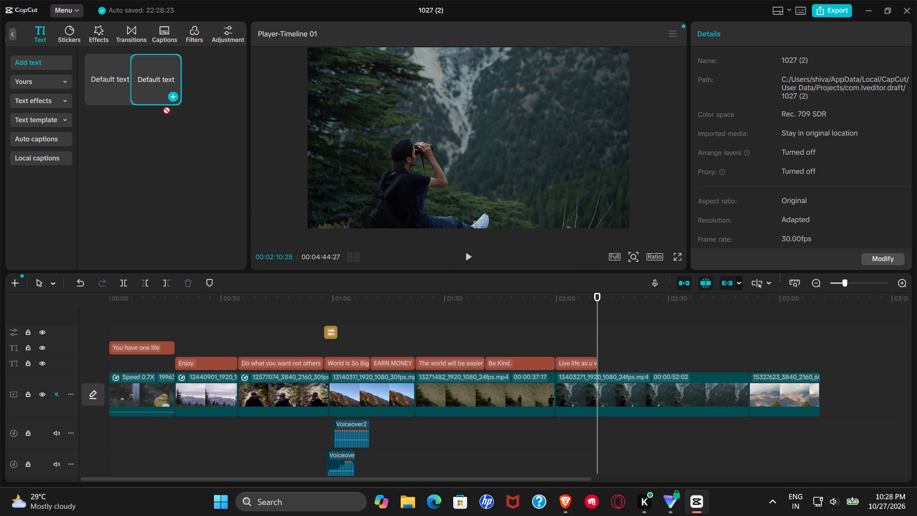
left_click_drag(163, 107, 602, 358)
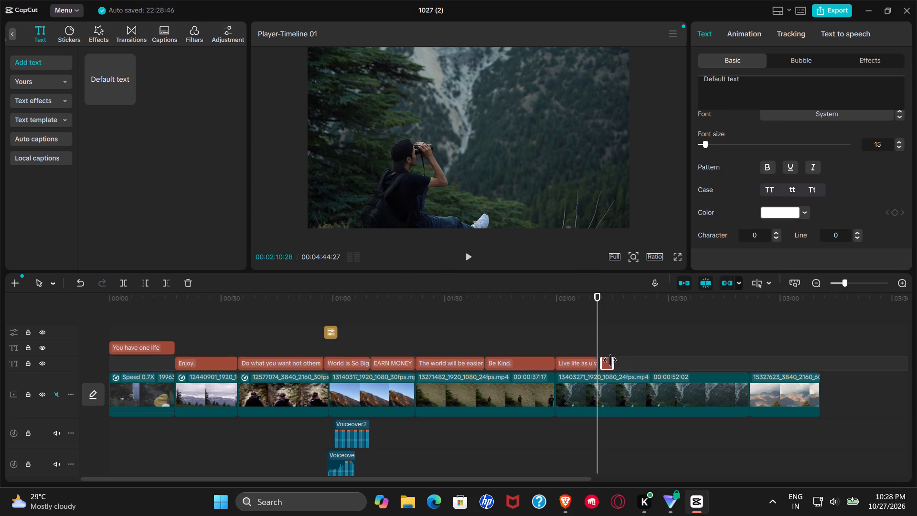
left_click_drag(611, 362, 630, 364)
left_click_drag(614, 363, 610, 363)
left_click_drag(610, 363, 606, 363)
left_click_drag(625, 353, 715, 370)
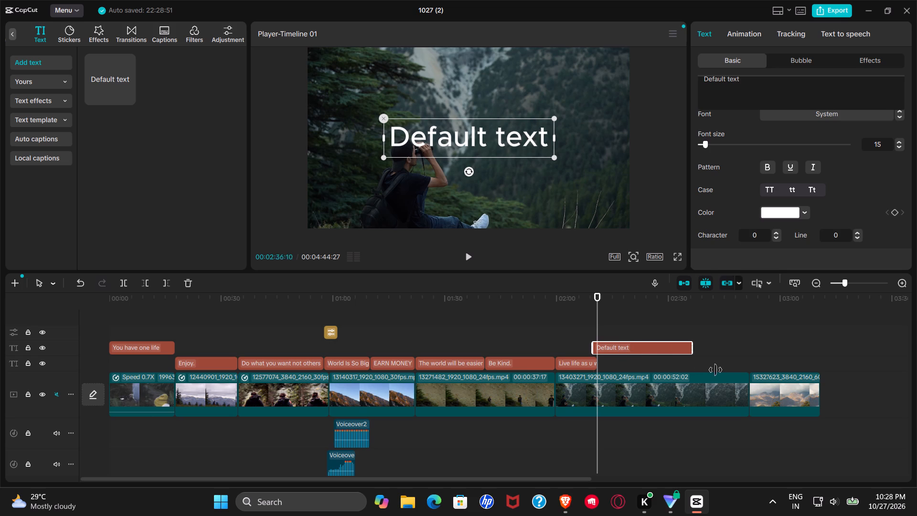
left_click_drag(715, 370, 712, 369)
left_click_drag(645, 350, 648, 365)
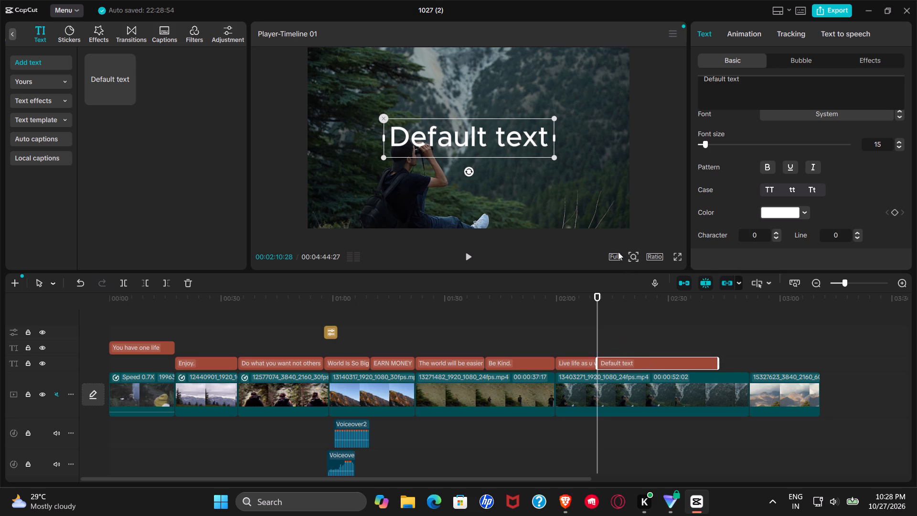
Replace the new title's default wording with "CAPTURE EVERY MOMENTS".
left_click(601, 344)
left_click(615, 344)
left_click(624, 364)
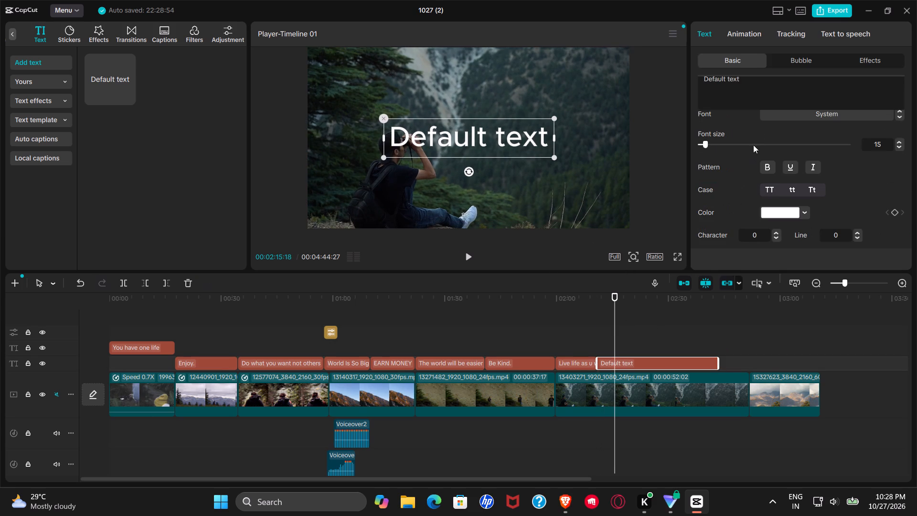
left_click(771, 97)
scroll(771, 98, "up", 4)
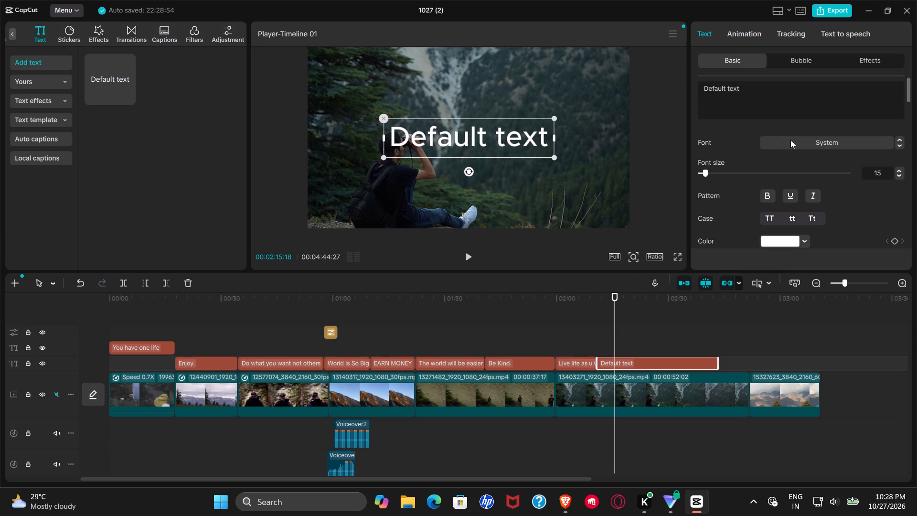
key("BackSpace")
key("BackSpace")
key("BackSpace")
key("BackSpace")
key("BackSpace")
key("BackSpace")
key("BackSpace")
key("BackSpace")
key("BackSpace")
key("BackSpace")
key("BackSpace")
key("BackSpace")
key("BackSpace")
key("BackSpace")
key("BackSpace")
key("BackSpace")
key("BackSpace")
key("BackSpace")
key("BackSpace")
key("BackSpace")
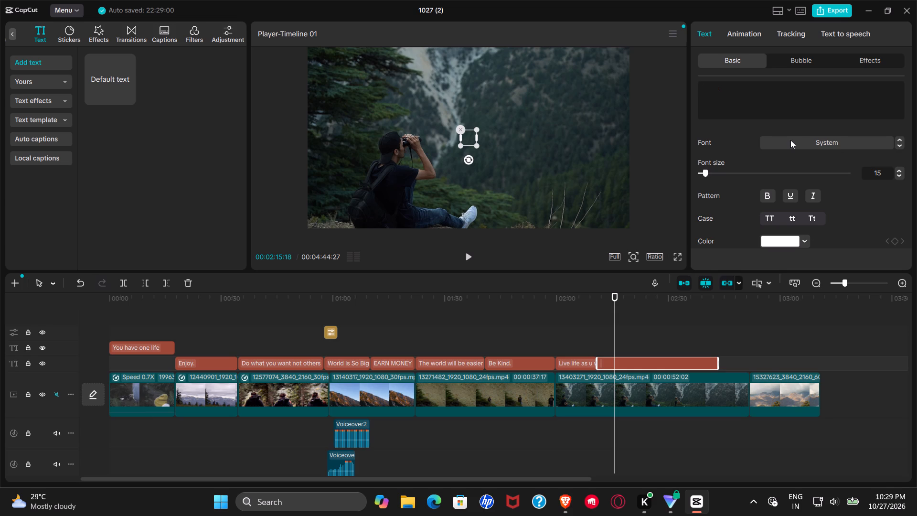
type("CAPTURE EVERY MOMENTS")
key("space")
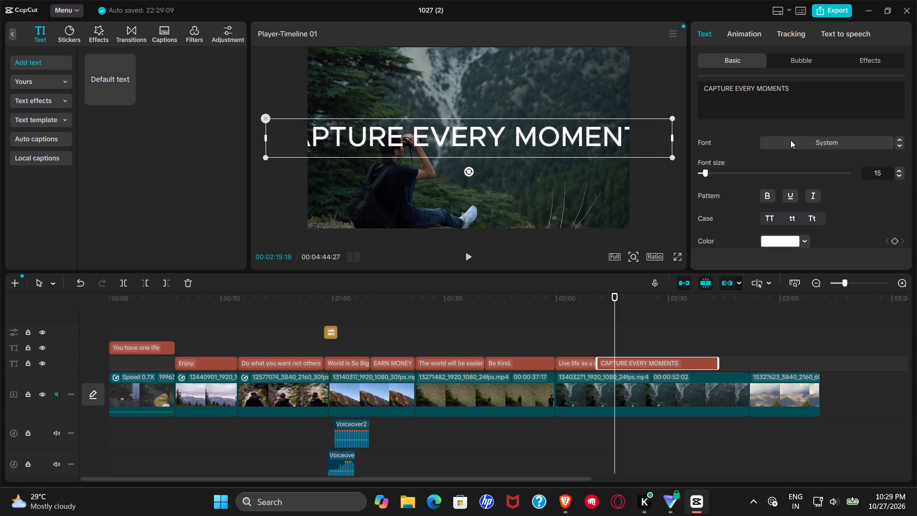
Shrink the "CAPTURE EVERY MOMENTS" title in the preview to roughly half the frame's width or less.
left_click_drag(671, 152, 659, 152)
left_click_drag(670, 154, 440, 127)
Set the "CAPTURE EVERY MOMENTS" title's font to Arial Black and underline it.
left_click(898, 143)
triple_click(898, 144)
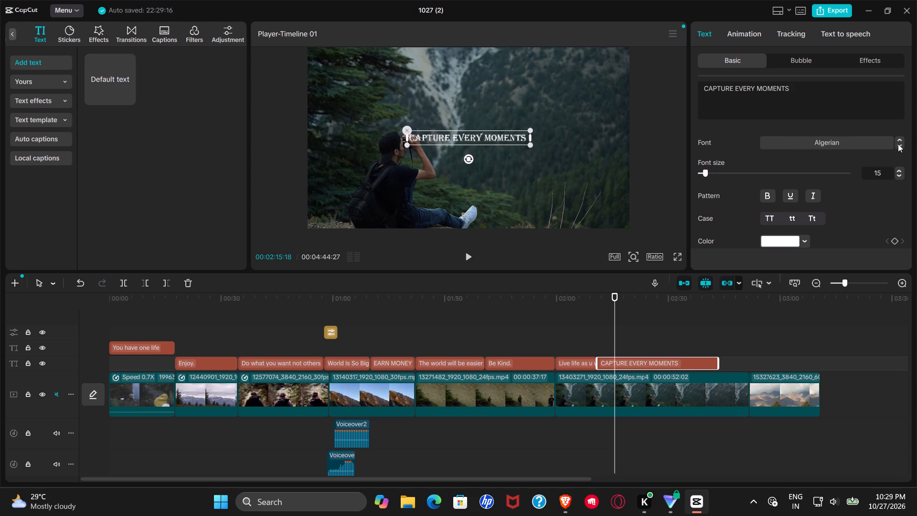
left_click(898, 144)
double_click(898, 144)
left_click(898, 144)
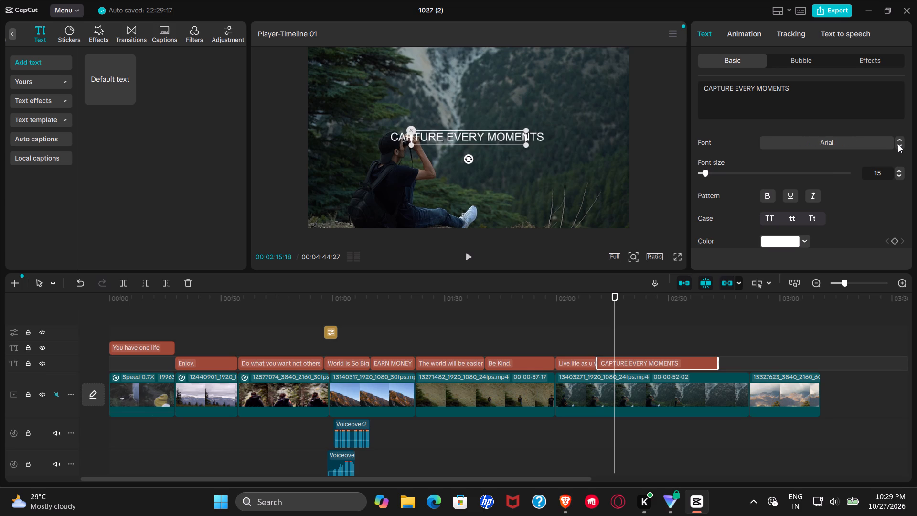
left_click(898, 144)
left_click(789, 196)
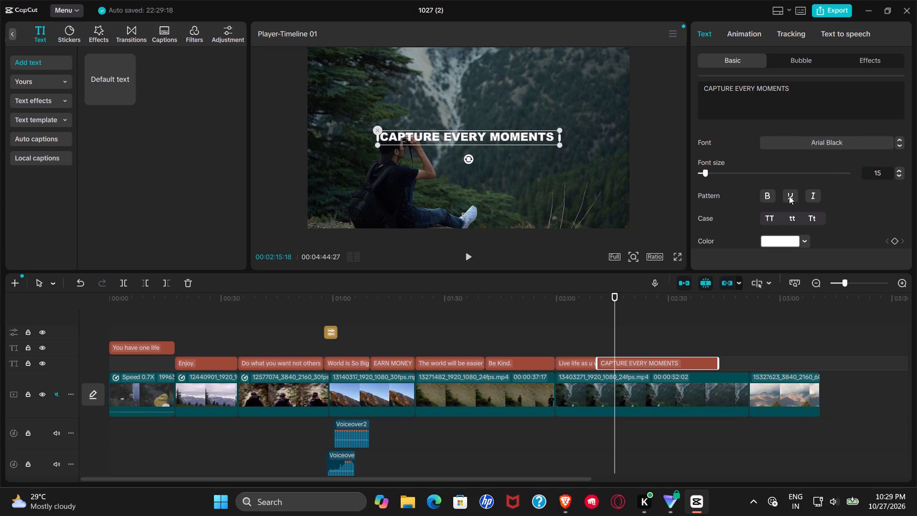
Apply a plain white preset style to the "CAPTURE EVERY MOMENTS" title.
scroll(805, 183, "down", 3)
left_click(805, 183)
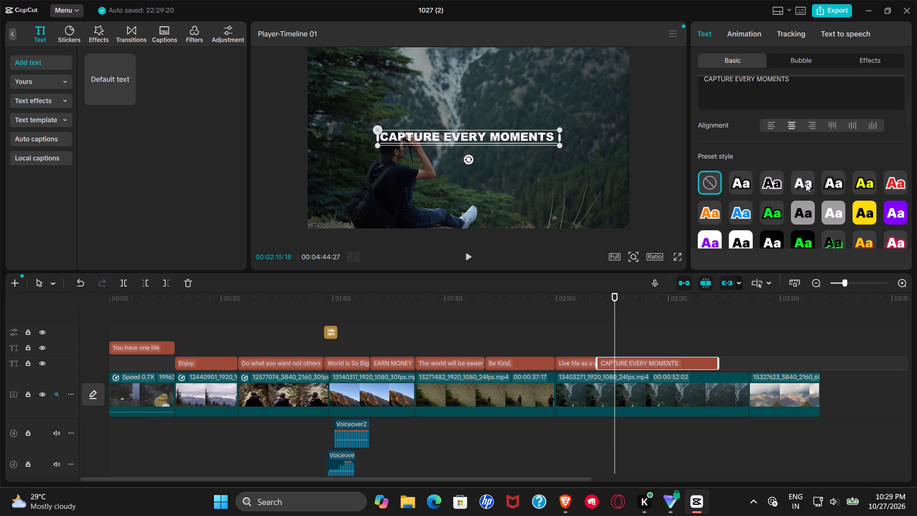
Shorten the "CAPTURE EVERY MOMENTS" title so it ends just past the 2:30 mark on the timeline.
left_click_drag(715, 362, 678, 363)
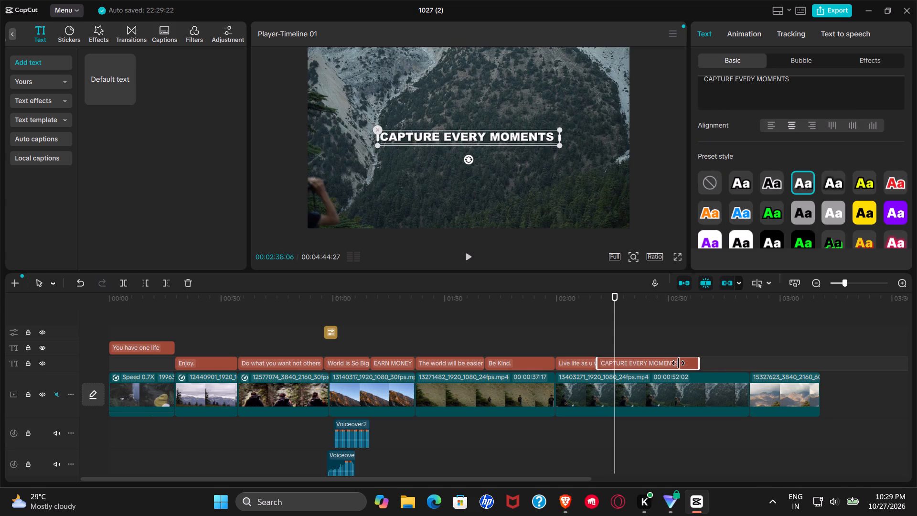
left_click_drag(678, 363, 673, 363)
Play back the "CAPTURE EVERY MOMENTS" title section to check its look.
left_click(634, 340)
left_click(469, 254)
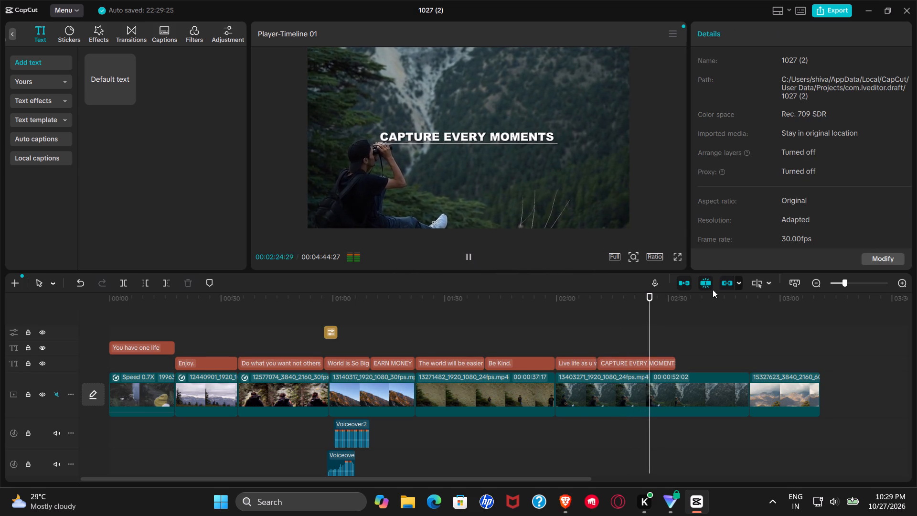
Apply the Montage speed curve to the 13403271 clip.
left_click(577, 435)
left_click(644, 391)
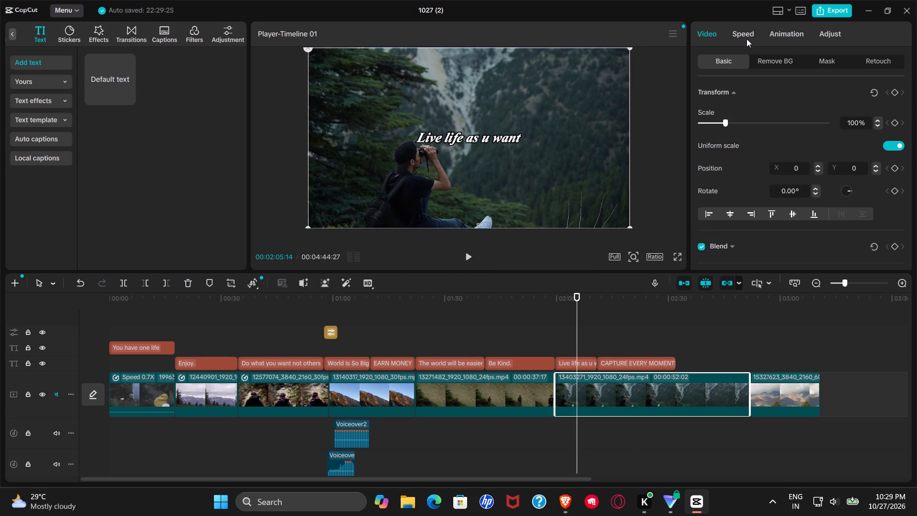
left_click(745, 33)
left_click(795, 98)
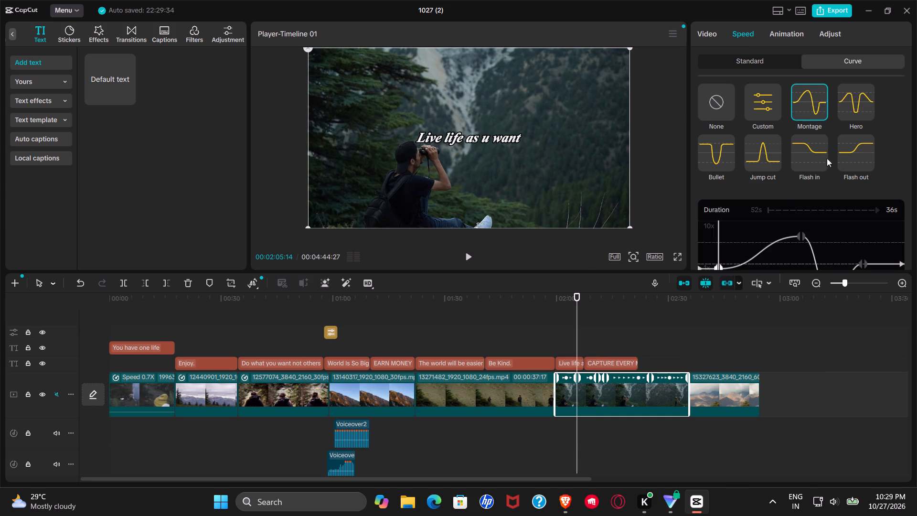
Lower the peak of the 13403271 clip's Montage speed curve so the clip runs about 46 s, and play back the section.
left_click_drag(786, 245, 776, 264)
left_click_drag(800, 233, 792, 251)
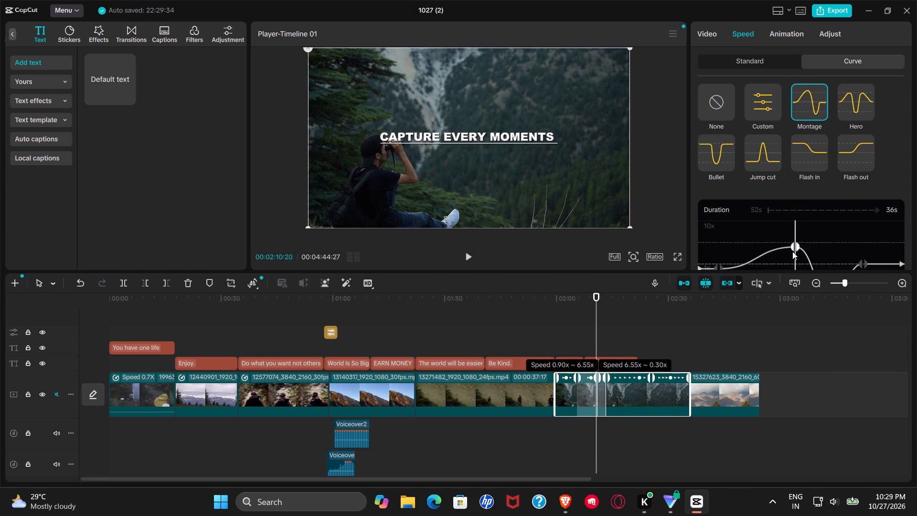
left_click_drag(792, 251, 786, 256)
left_click(585, 341)
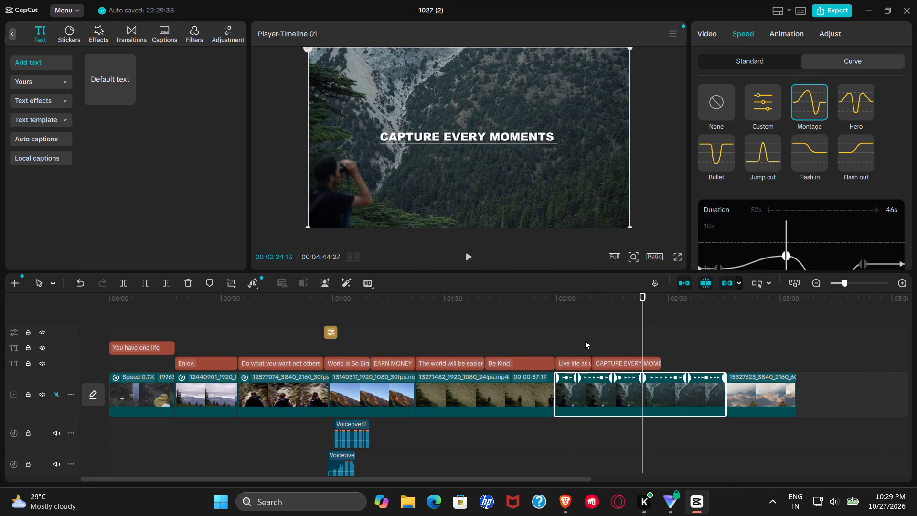
left_click(458, 265)
left_click(469, 262)
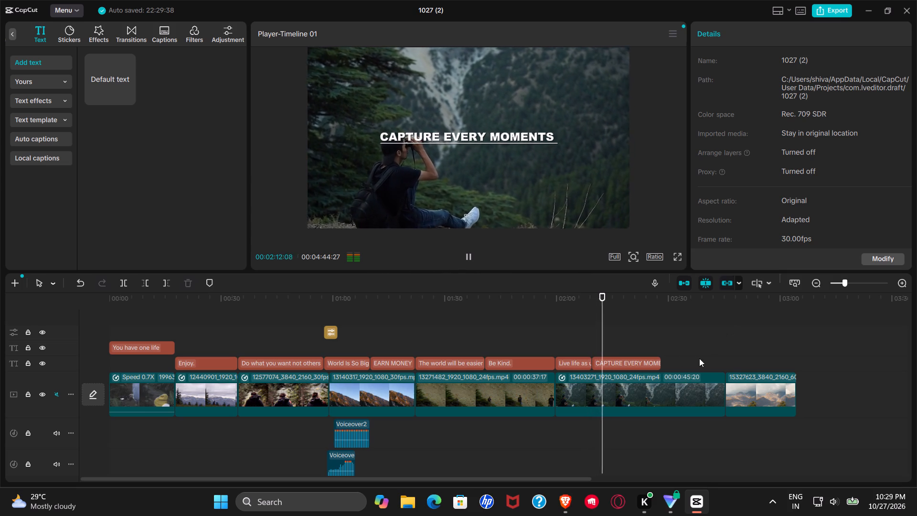
Trim the end of the 13403271 clip back to 2:37:27 on the timeline.
left_click(704, 389)
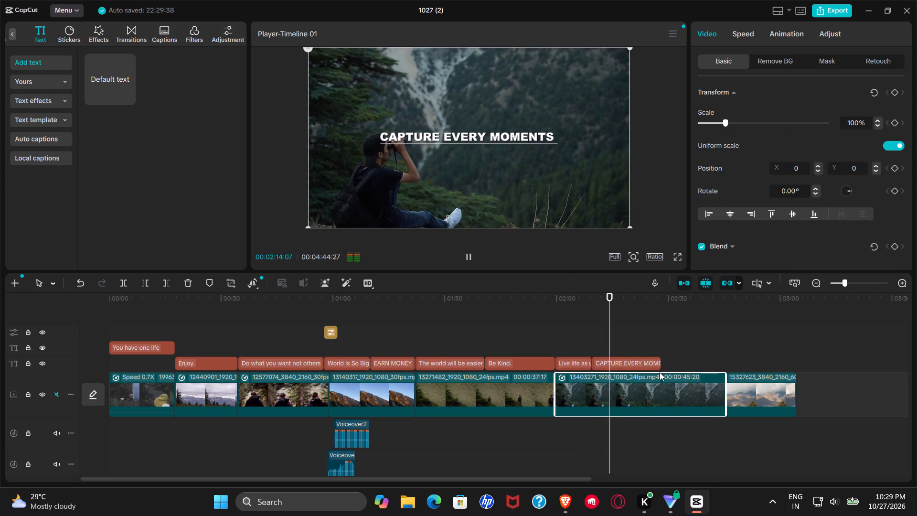
left_click_drag(726, 394, 714, 394)
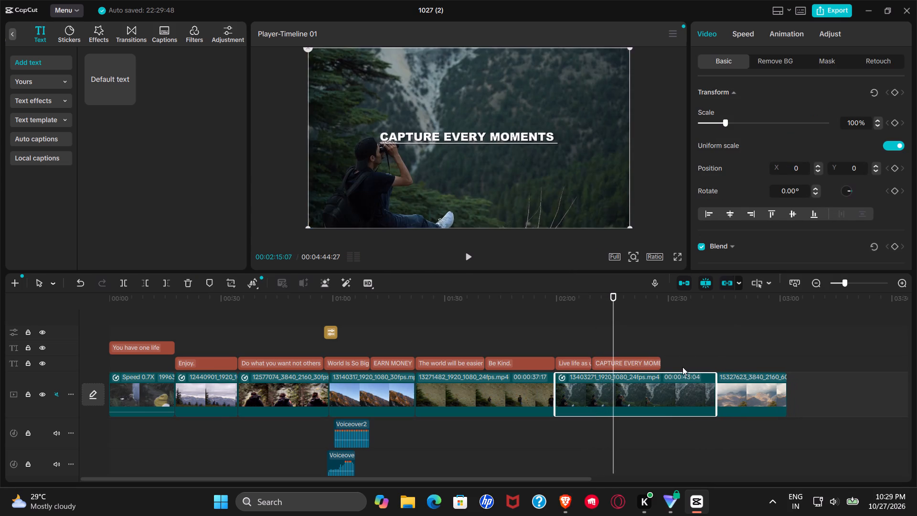
left_click(698, 341)
left_click(683, 379)
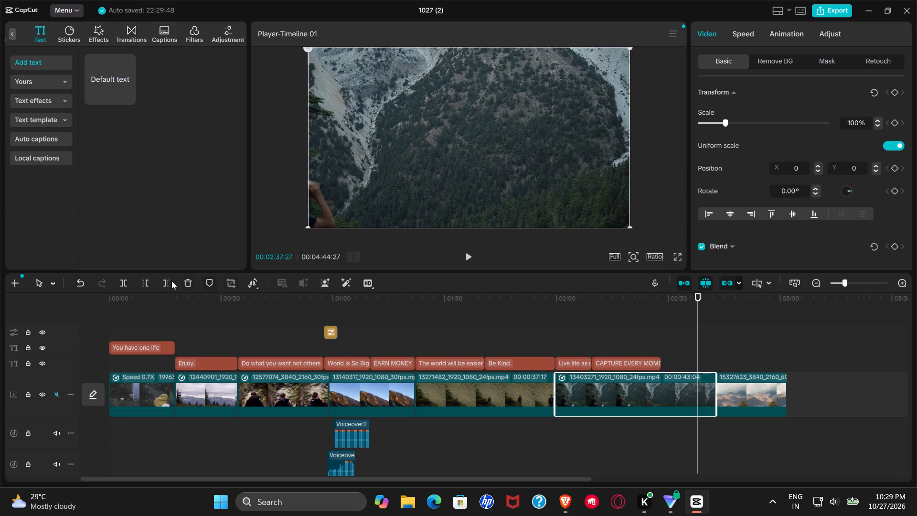
left_click(162, 281)
Trim the start of the 13271482 clip, removing everything before 1:26:24 on the timeline.
left_click(490, 333)
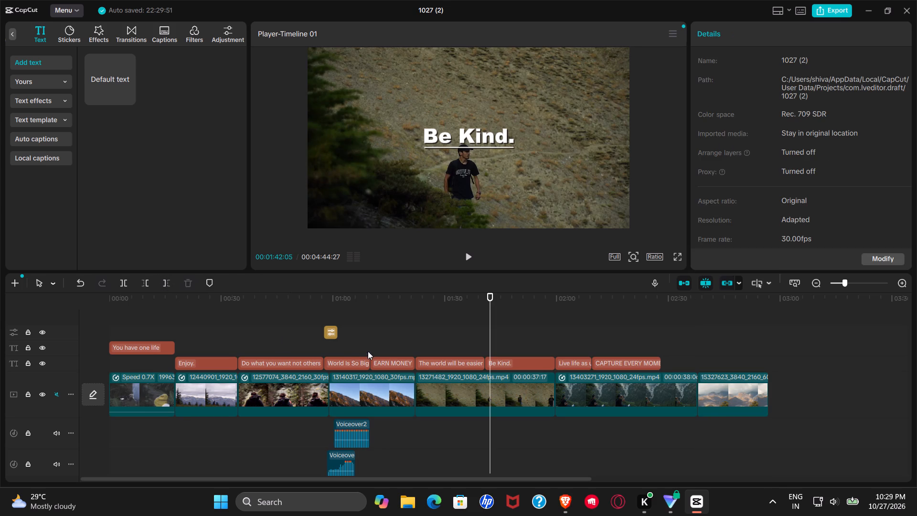
left_click(435, 380)
left_click(433, 348)
left_click(438, 387)
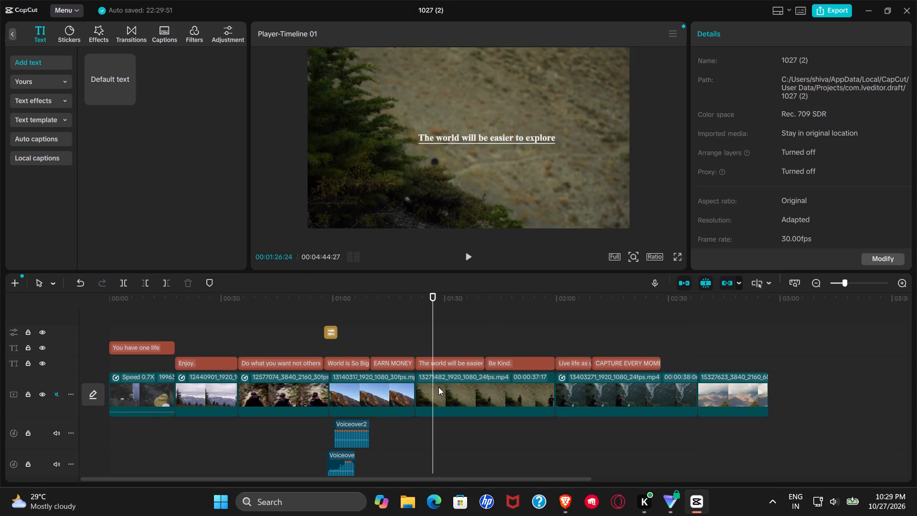
left_click(144, 280)
Add a default text title right after the "CAPTURE EVERY MOMENTS" title and extend it to the end of the last clip.
left_click(565, 328)
left_click(650, 342)
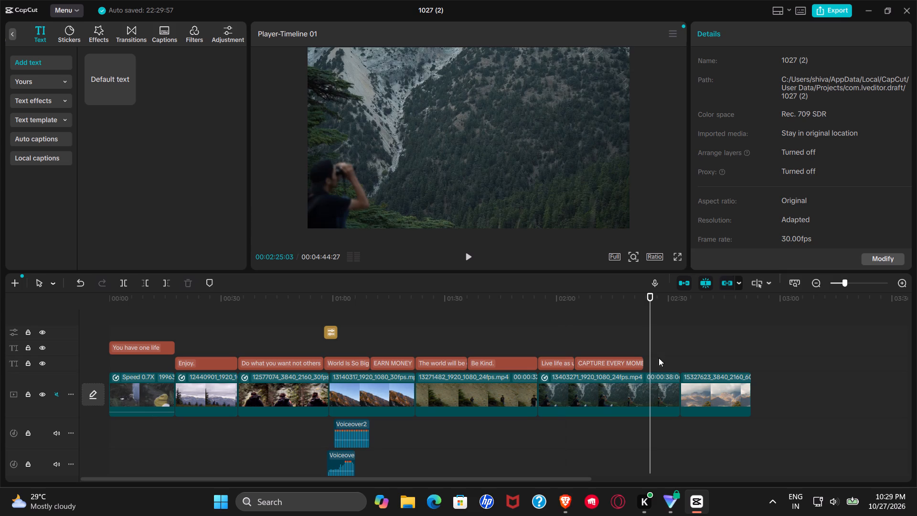
left_click(636, 342)
left_click(473, 249)
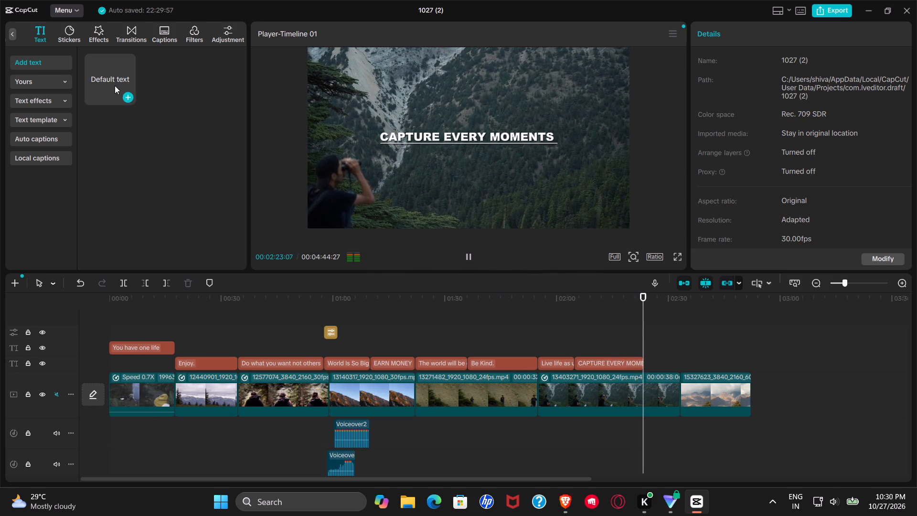
left_click_drag(115, 86, 642, 358)
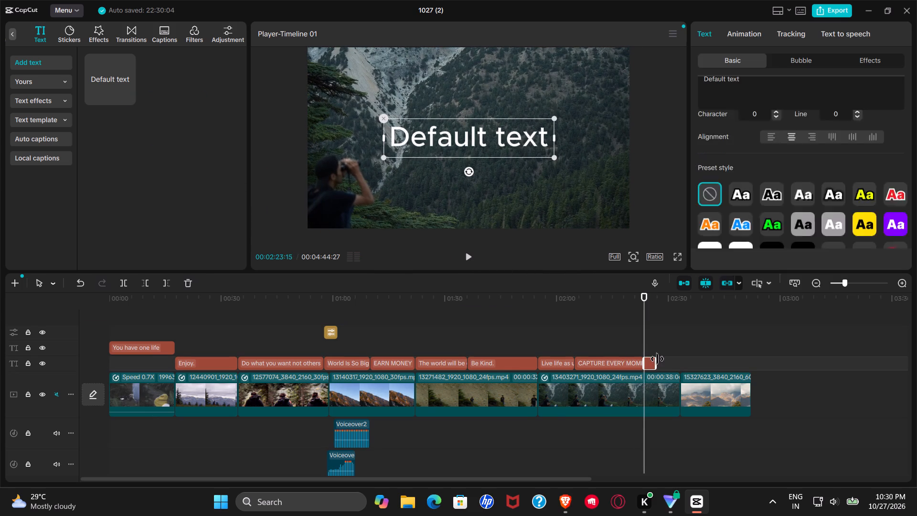
left_click_drag(656, 360, 750, 366)
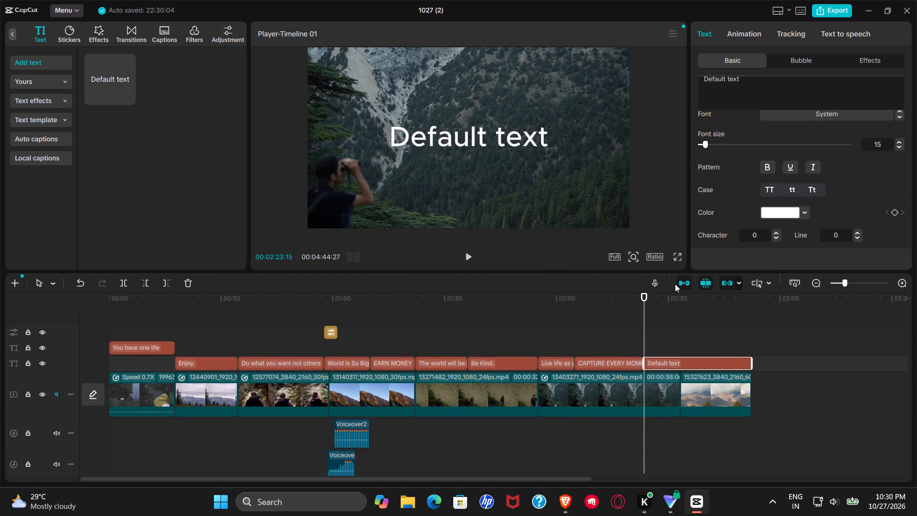
Change the new title's text to "Live and Let Live" and set its font to Arial Black.
left_click(757, 96)
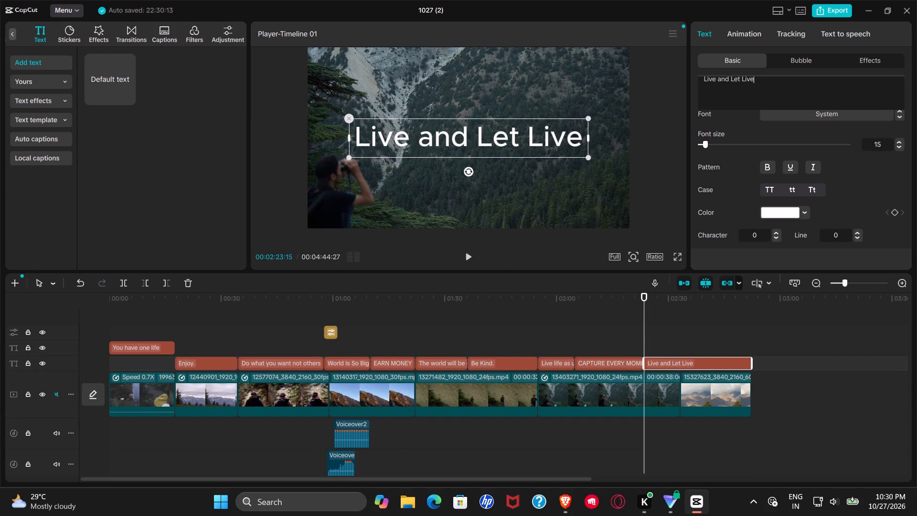
left_click(894, 118)
triple_click(900, 118)
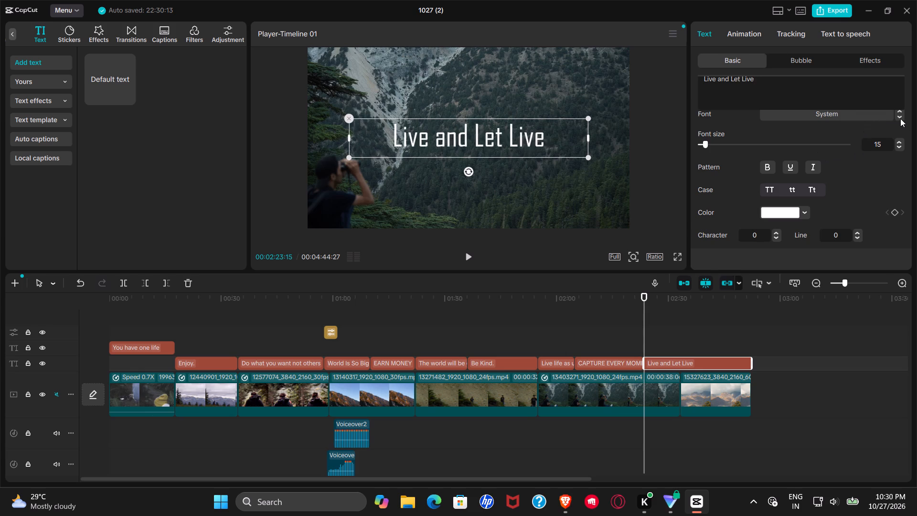
double_click(900, 118)
triple_click(900, 118)
left_click(900, 118)
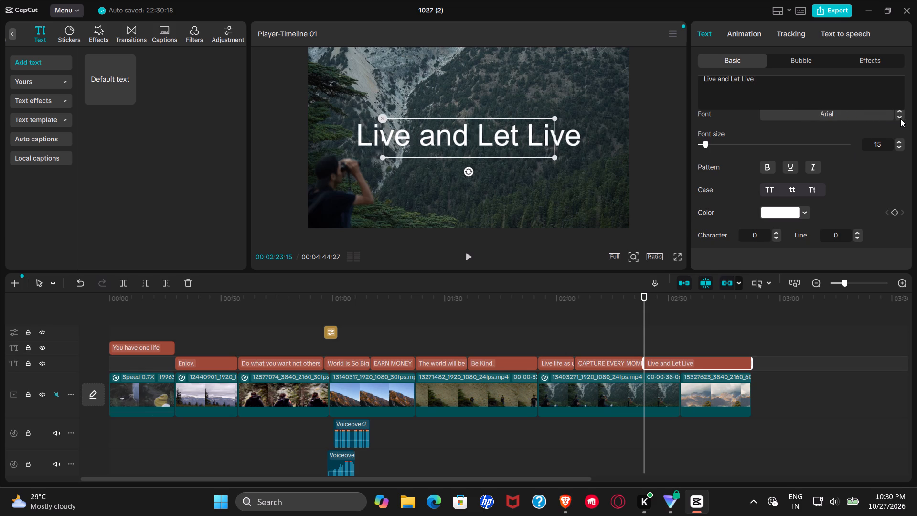
Shrink the title to about half its size and add a full stop, making it "Live and Let Live.".
left_click_drag(614, 157, 596, 151)
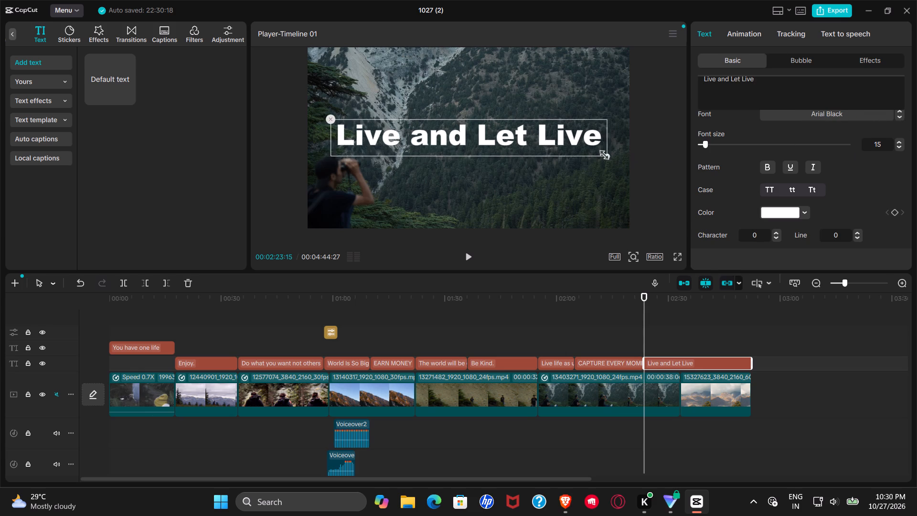
left_click_drag(596, 151, 478, 134)
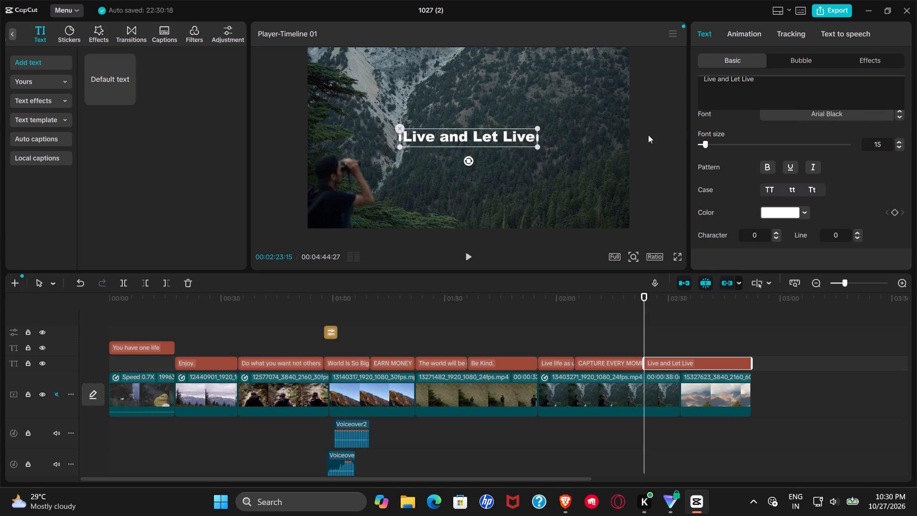
left_click(789, 83)
key("period")
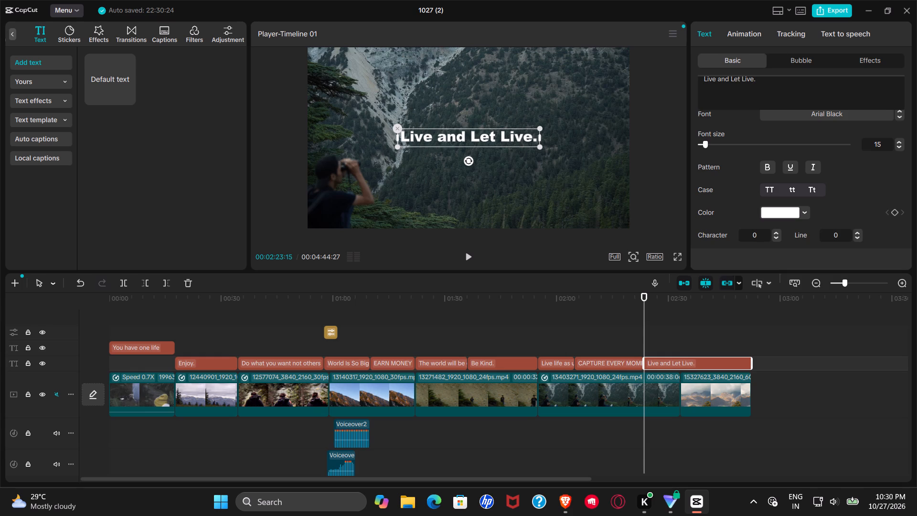
Make the "Live and Let Live." title bold and apply a white preset style with a soft dark shadow.
left_click(769, 169)
scroll(793, 172, "down", 1)
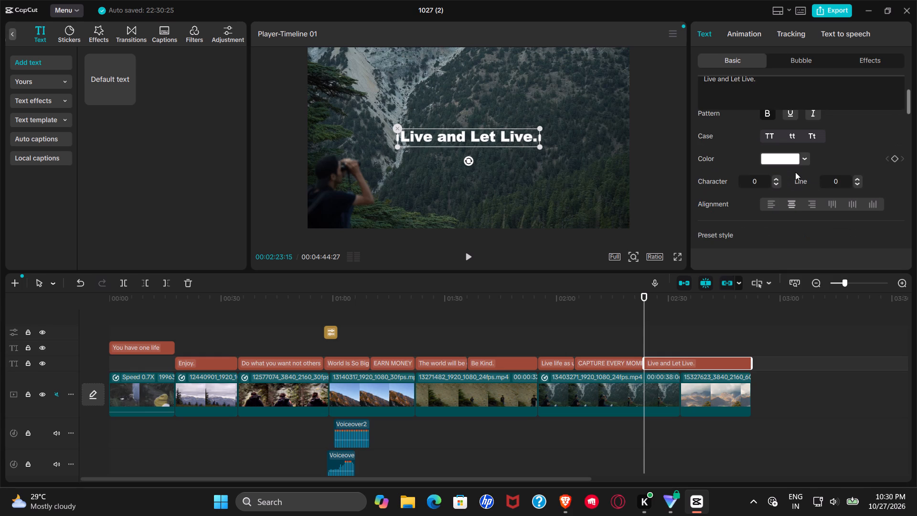
scroll(802, 165, "down", 2)
left_click(806, 156)
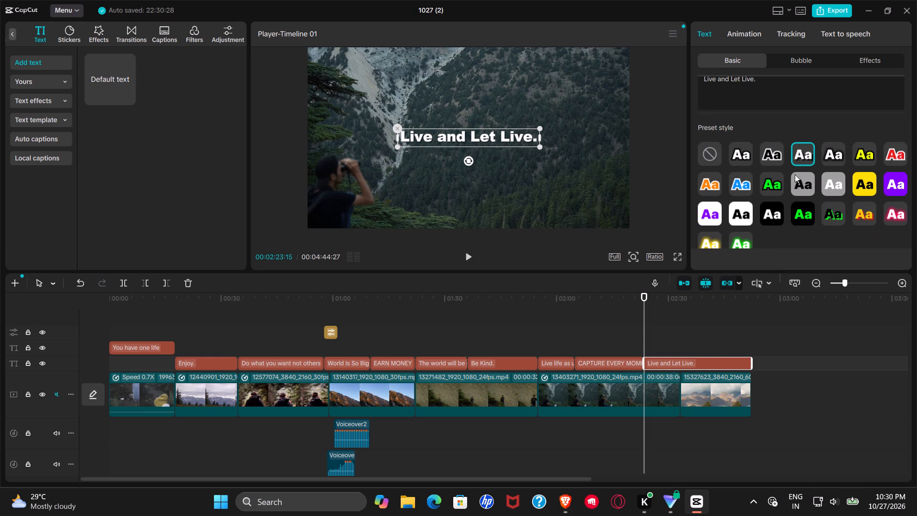
Play back the "Live and Let Live." title section through the cut into the final mountain clip.
left_click(616, 322)
left_click(645, 329)
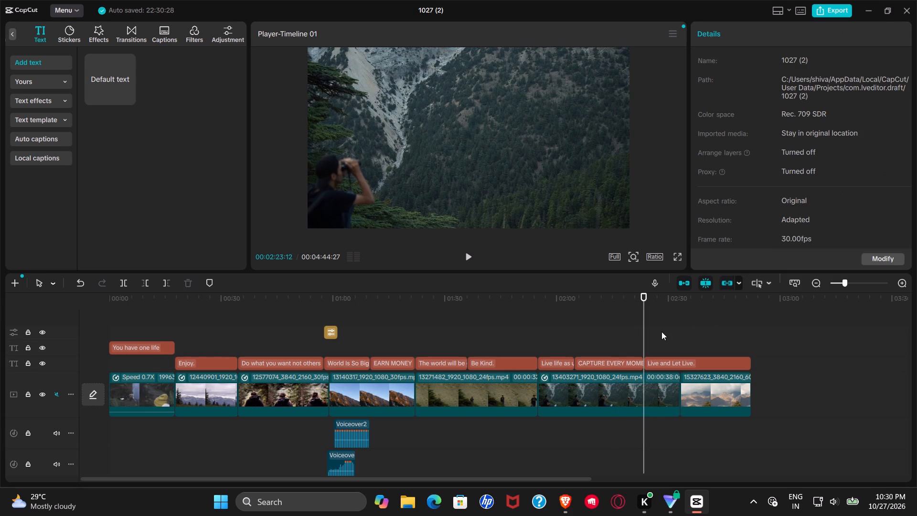
left_click(661, 332)
left_click(479, 254)
left_click(467, 254)
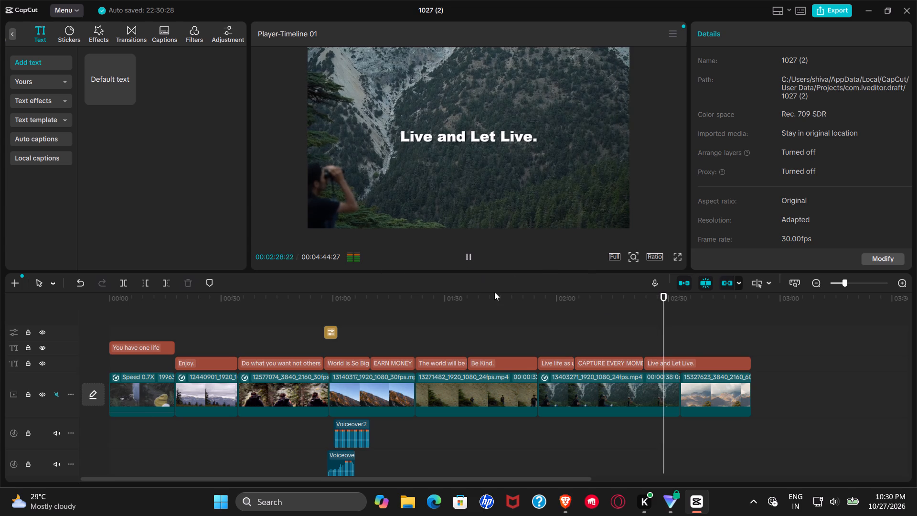
scroll(716, 397, "down", 3, "ctrl")
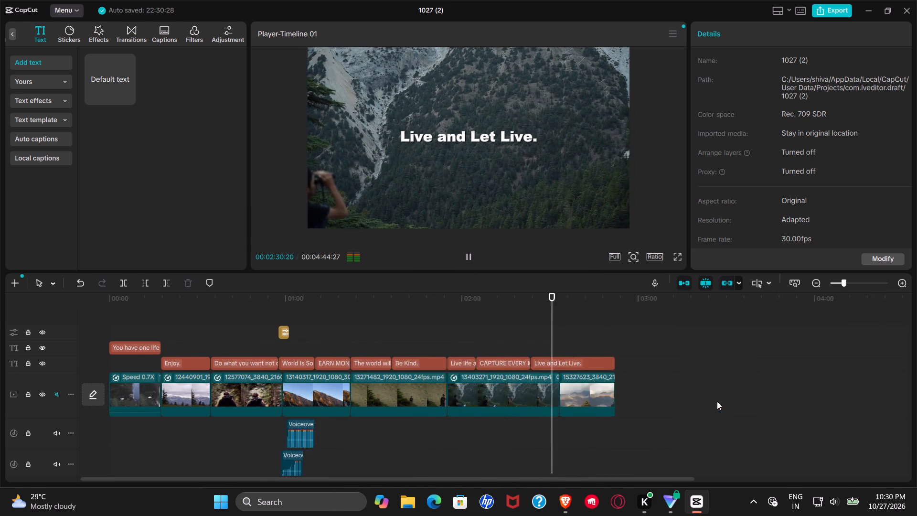
scroll(717, 401, "down", 3, "ctrl")
scroll(223, 389, "down", 5, "ctrl")
scroll(287, 340, "up", 11, "ctrl")
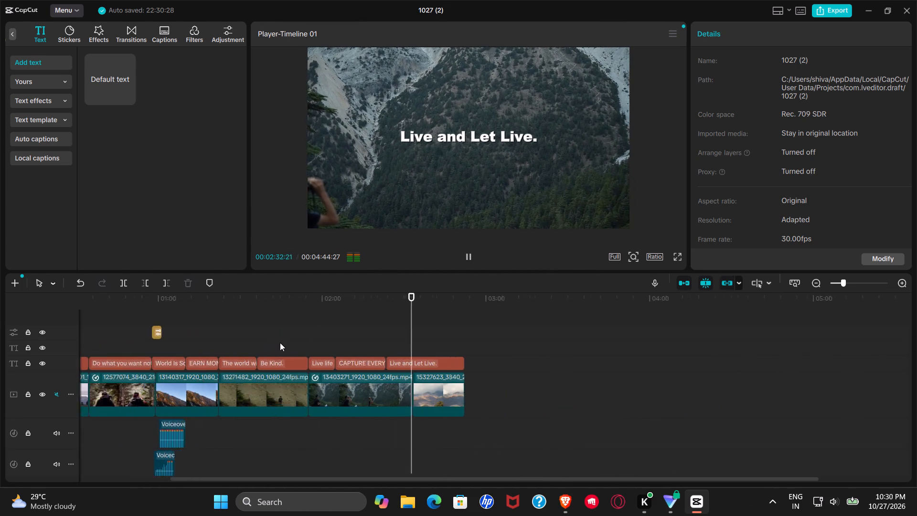
scroll(280, 343, "up", 14, "ctrl")
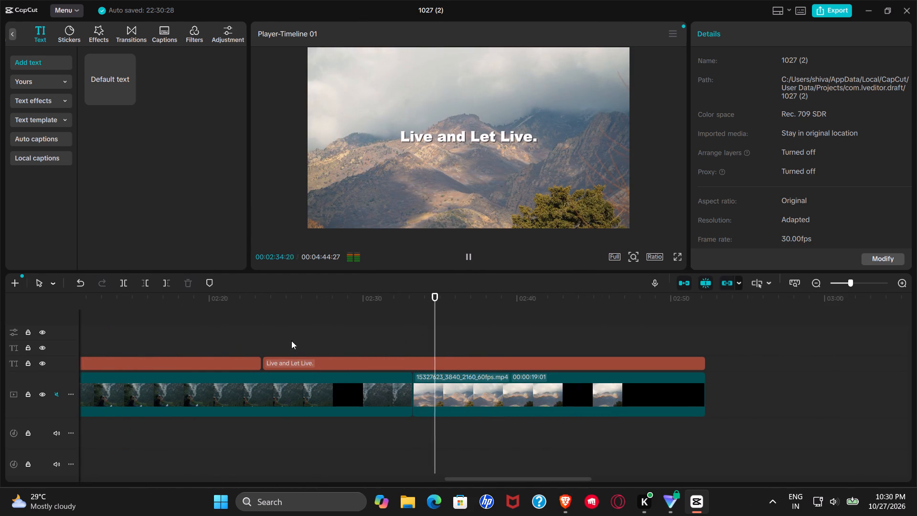
Return to the start of the timeline and play the whole edit from the first clip.
left_click_drag(203, 328, 236, 333)
left_click(229, 330)
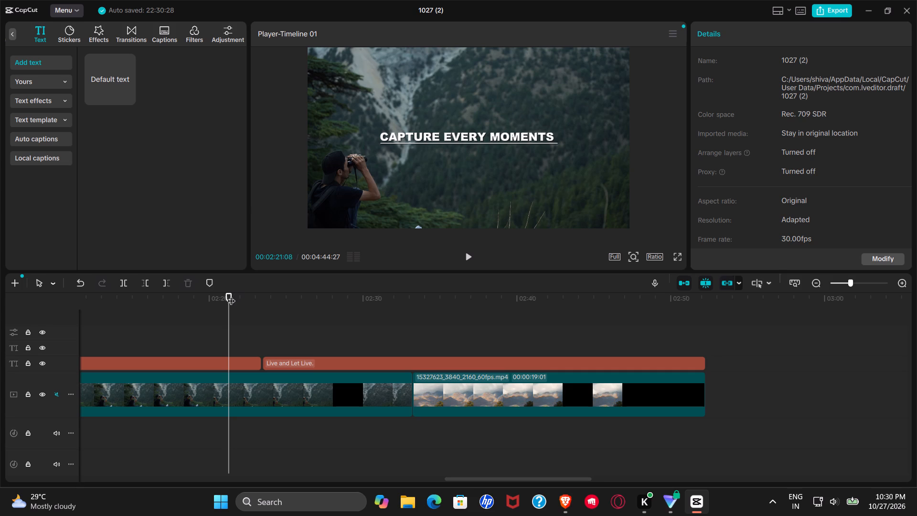
left_click_drag(230, 296, 0, 314)
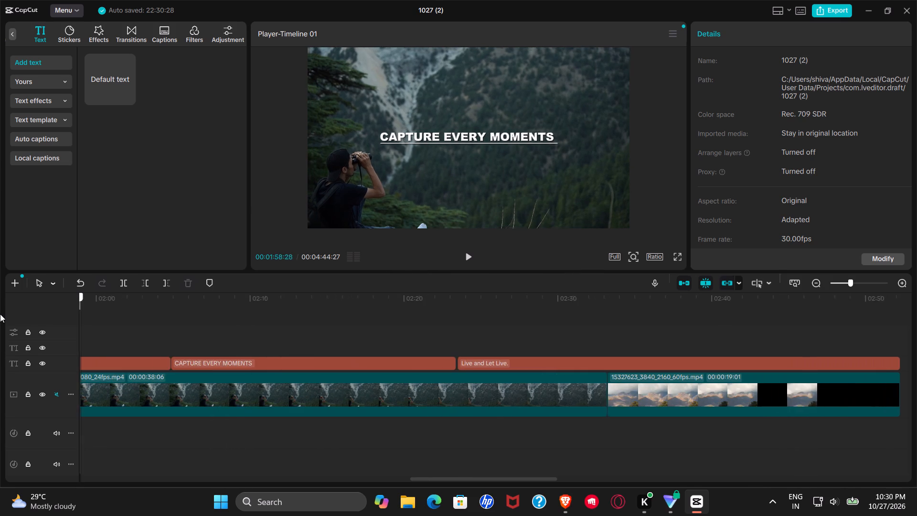
left_click_drag(0, 314, 0, 312)
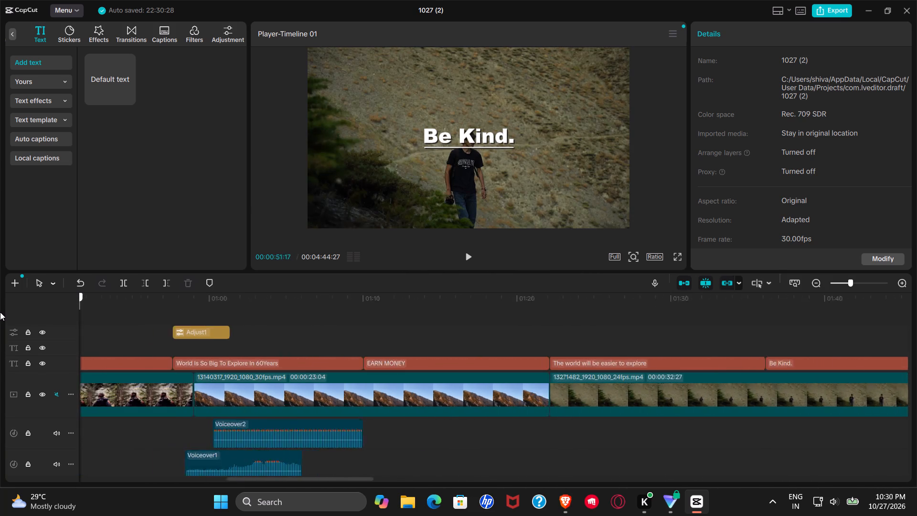
left_click_drag(0, 312, 0, 312)
scroll(144, 340, "down", 2, "ctrl")
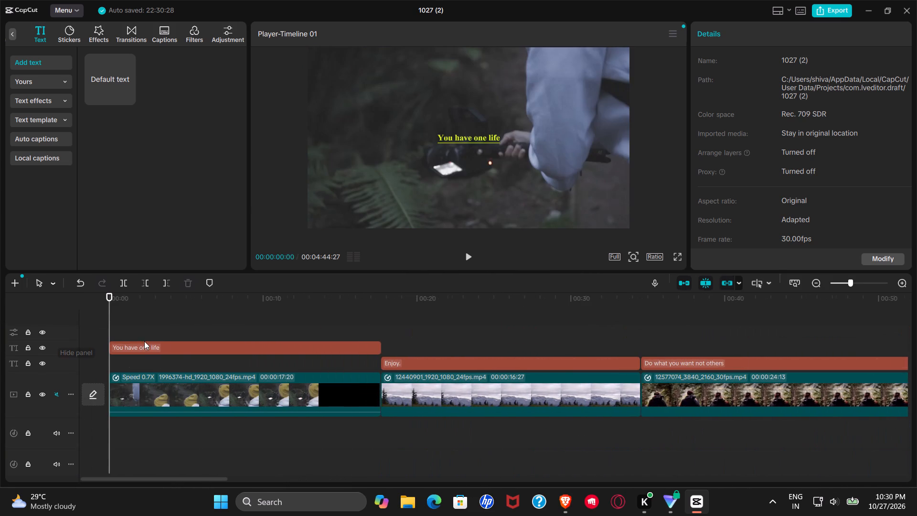
scroll(144, 341, "down", 18, "ctrl")
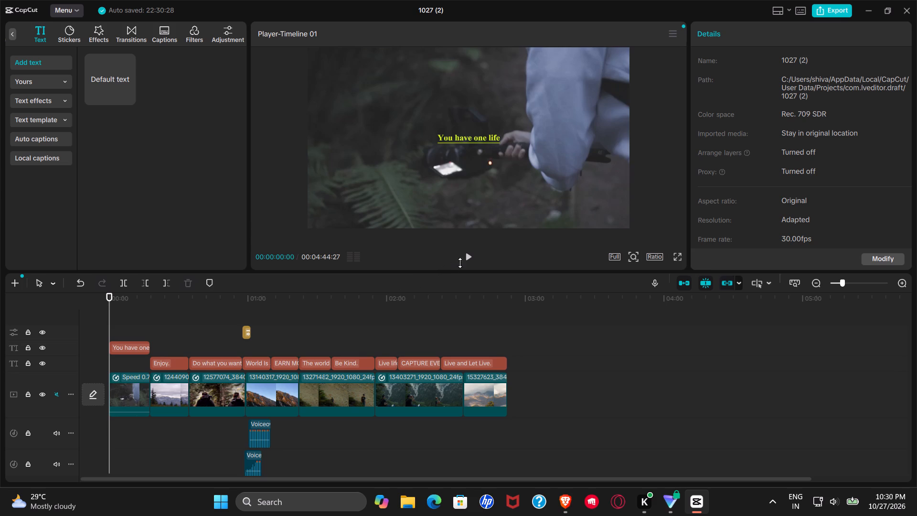
left_click(466, 261, "ctrl")
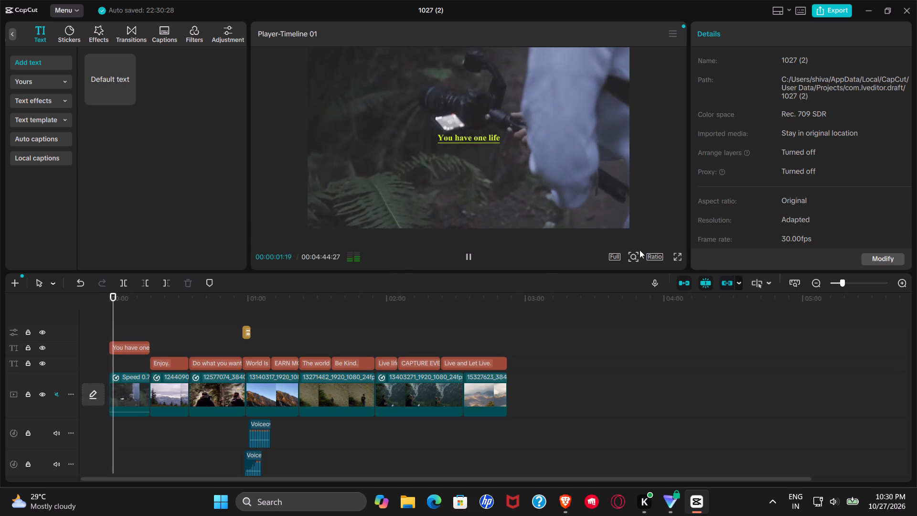
Set the video's aspect ratio to 16:9.
left_click(654, 255)
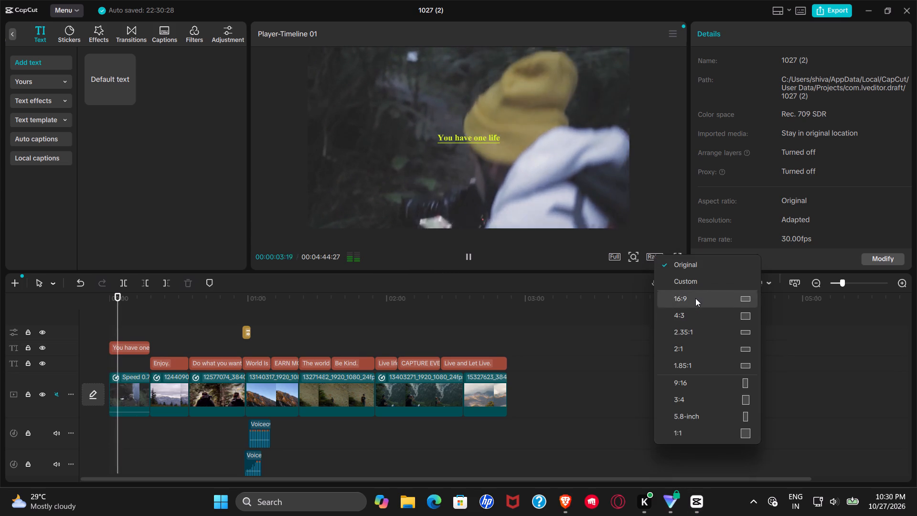
left_click(695, 298)
Review the video in full screen, skipping ahead from the opening title to past the last clip.
left_click(675, 258)
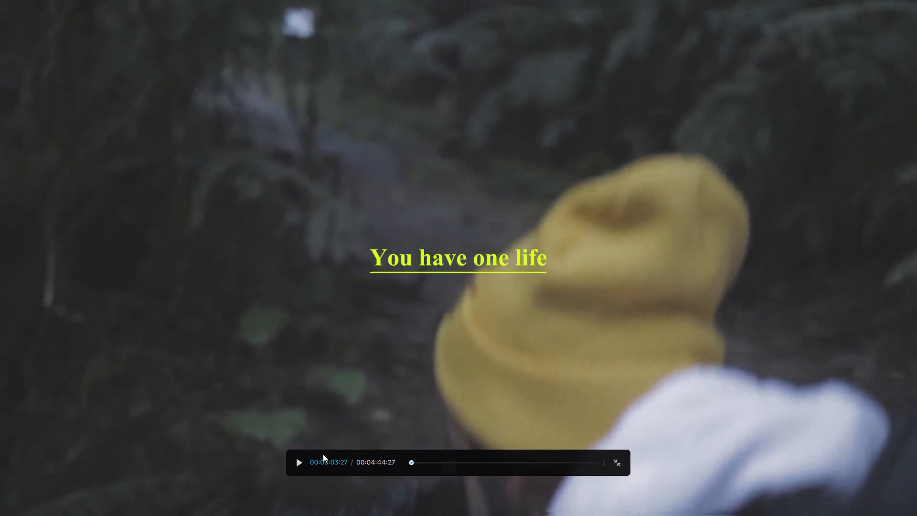
left_click(297, 462)
left_click(412, 461)
left_click(421, 461)
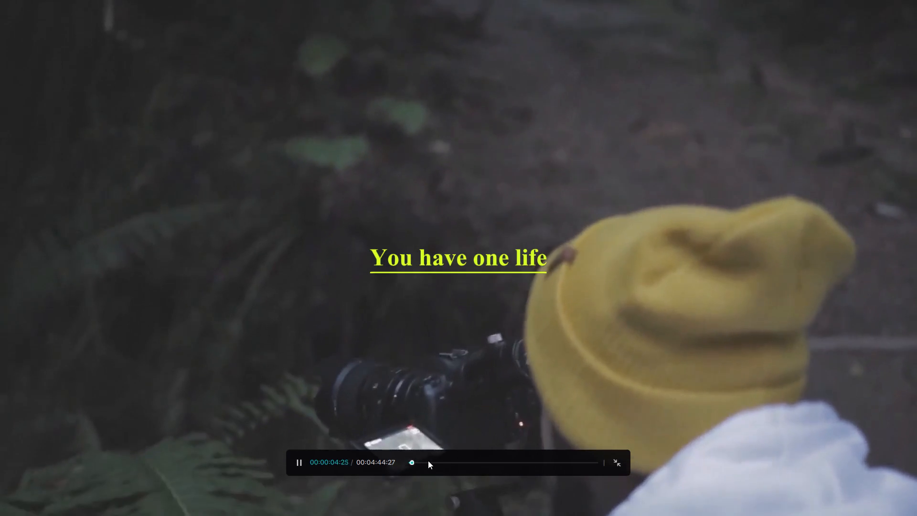
left_click(428, 461)
left_click(439, 461)
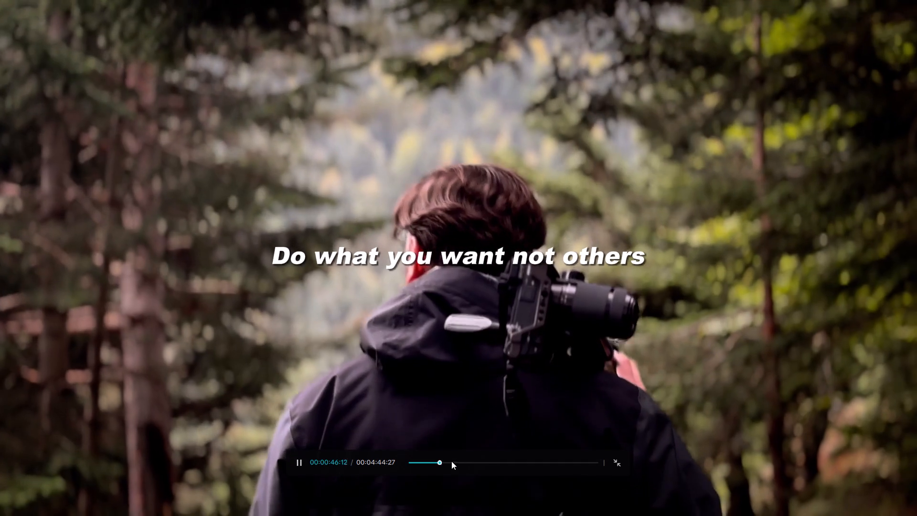
left_click(451, 461)
left_click(470, 460)
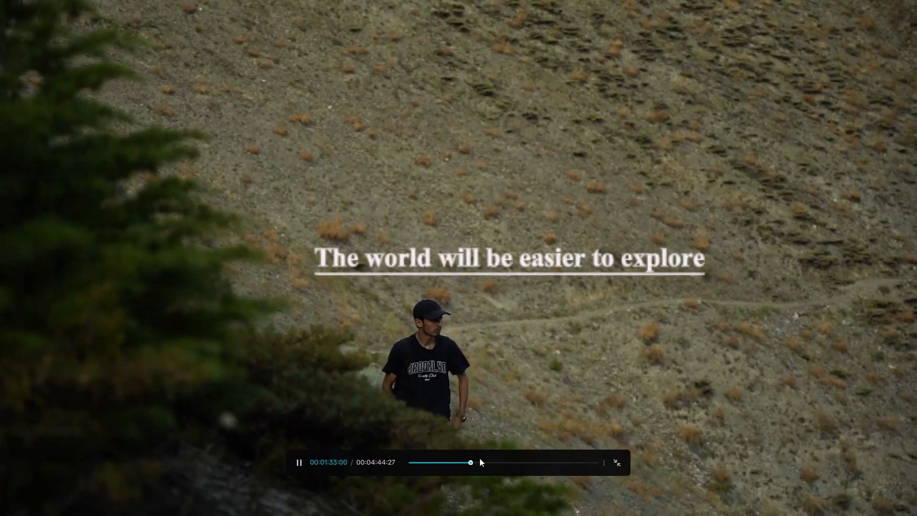
left_click(490, 458)
left_click(488, 460)
left_click(502, 463)
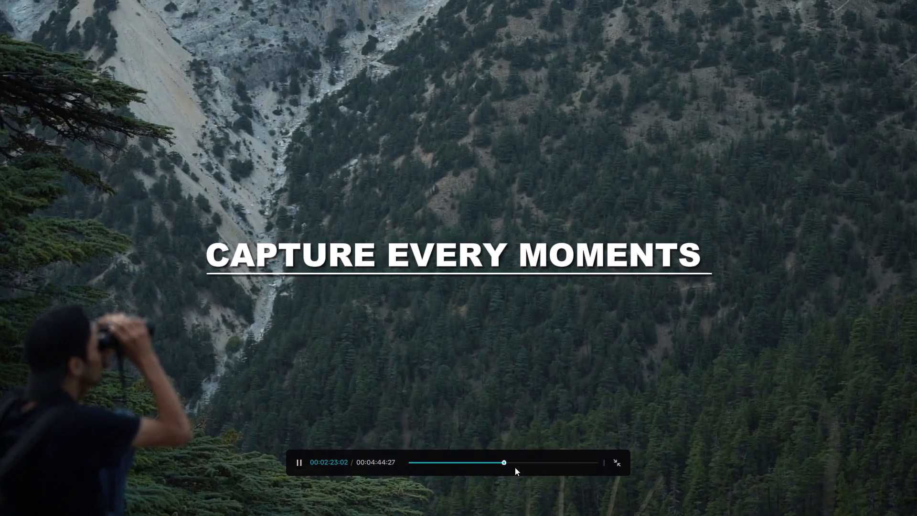
left_click(528, 459)
left_click(524, 462)
left_click(536, 462)
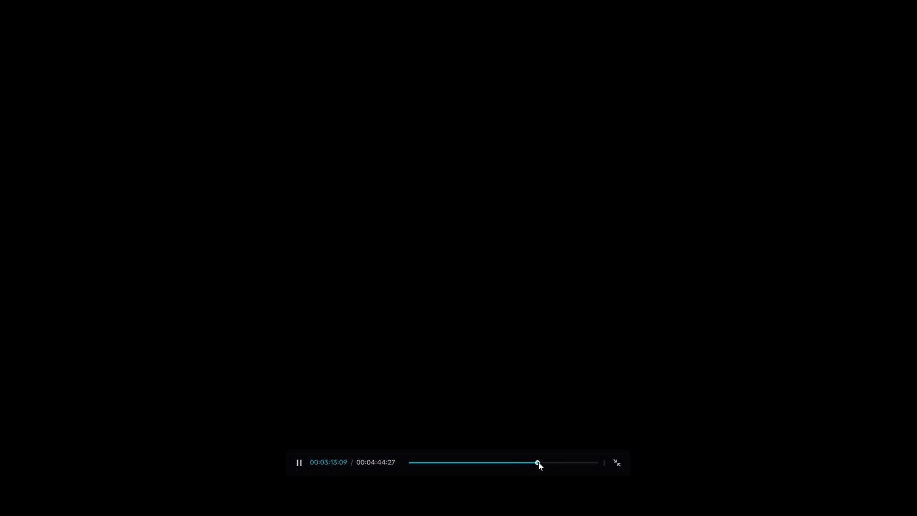
left_click(555, 463)
Jump back to recheck the "The world will be easier to explore" and "Be Kind." section, and leave full screen.
left_click(502, 458)
left_click(481, 459)
left_click(472, 462)
left_click(463, 462)
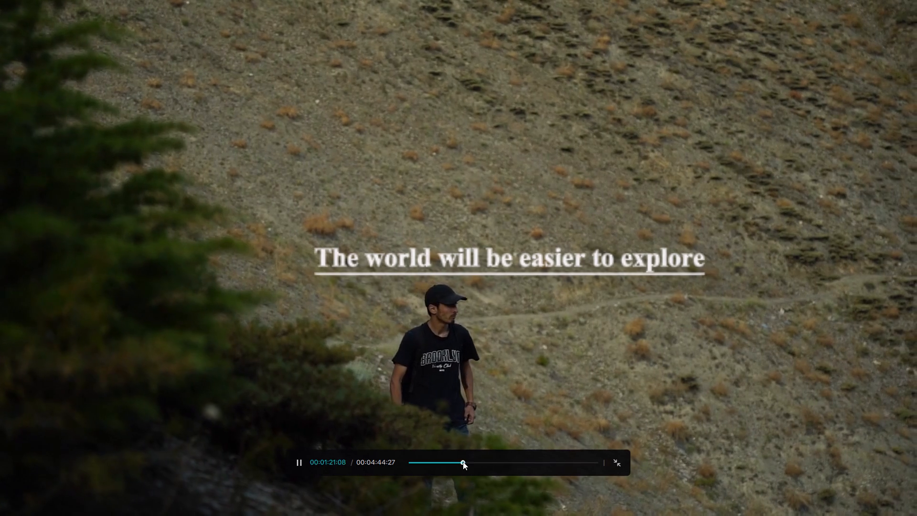
left_click(477, 462)
left_click(609, 464)
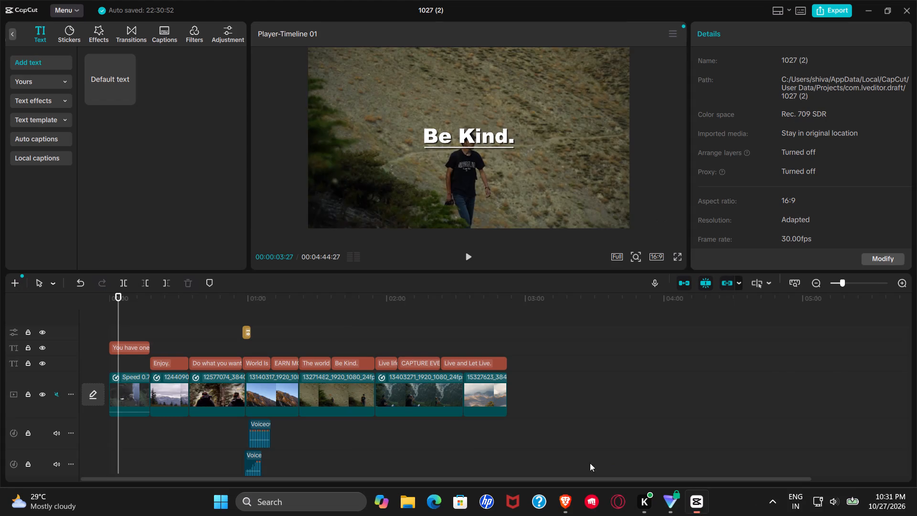
Set the "EARN MONEY" title's text color to white (FFFFFF).
left_click(301, 317)
left_click_drag(302, 341, 291, 338)
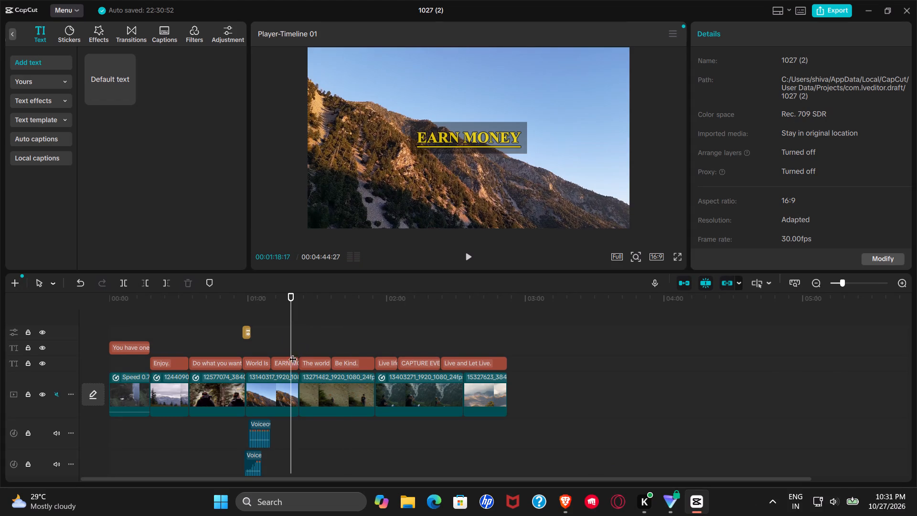
left_click(287, 363)
scroll(791, 174, "down", 1)
scroll(796, 177, "up", 3)
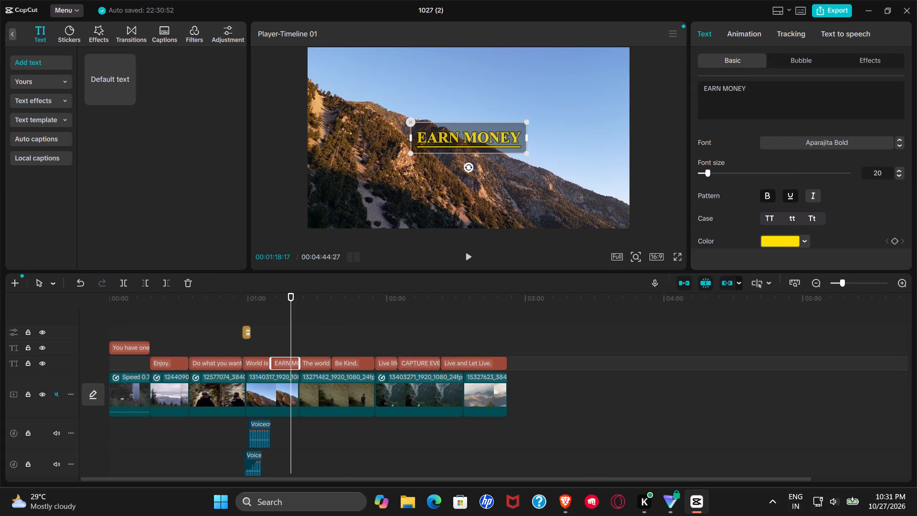
left_click(786, 242)
left_click_drag(748, 268, 719, 244)
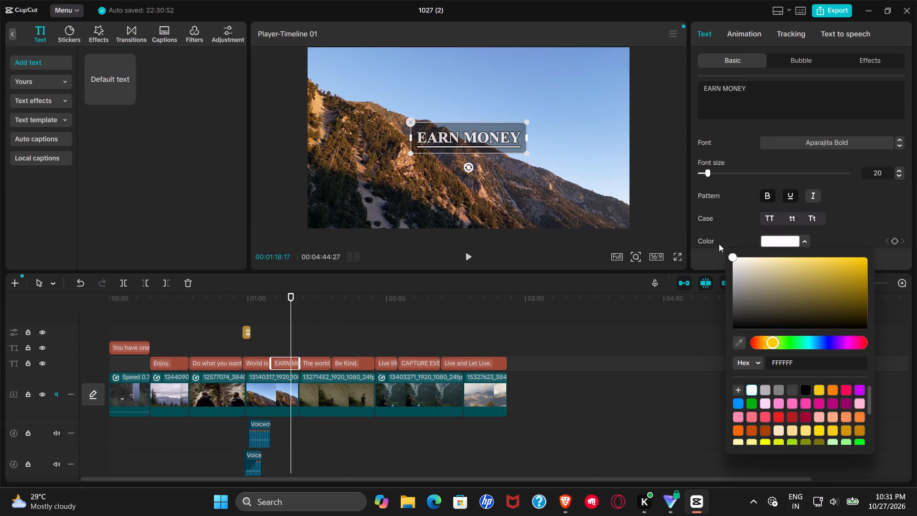
left_click_drag(719, 244, 714, 215)
left_click(846, 192)
Turn off the stroke and the background box on the "EARN MONEY" title.
scroll(808, 175, "down", 5)
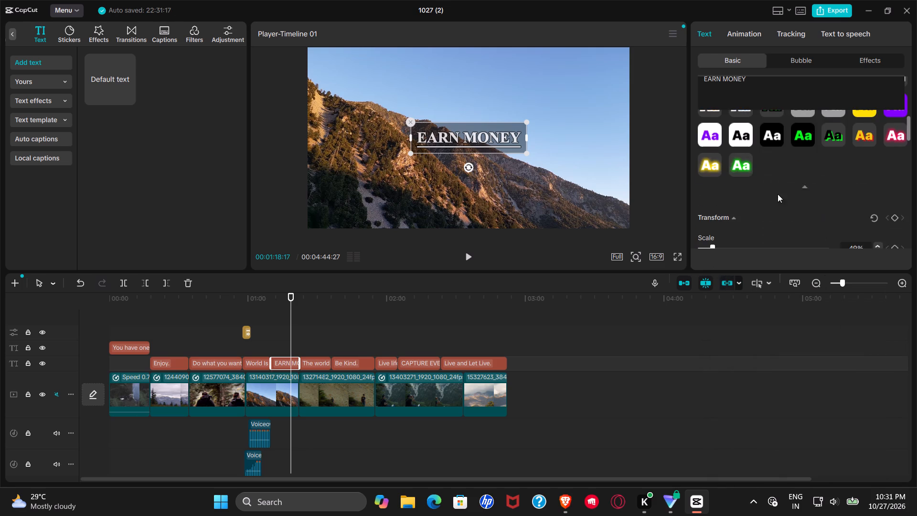
scroll(776, 192, "down", 2)
scroll(774, 183, "up", 1)
scroll(746, 185, "down", 1)
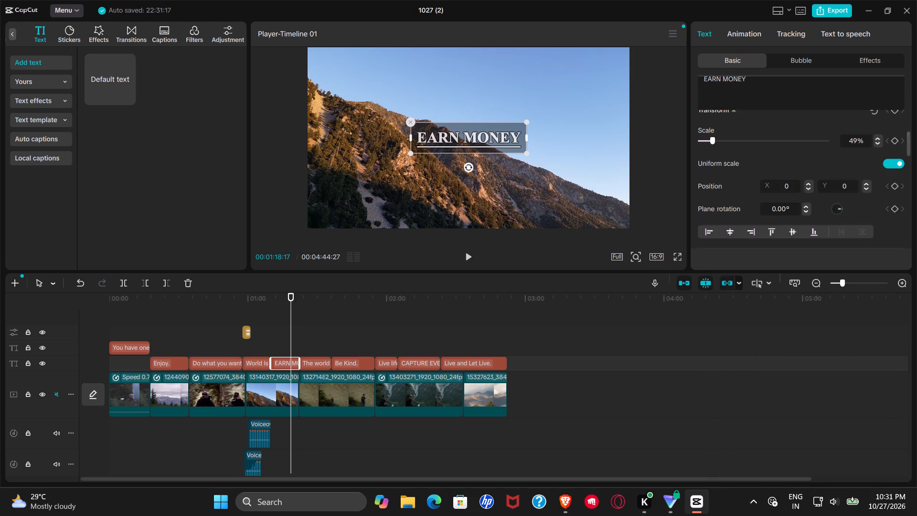
scroll(792, 183, "down", 3)
left_click(704, 166)
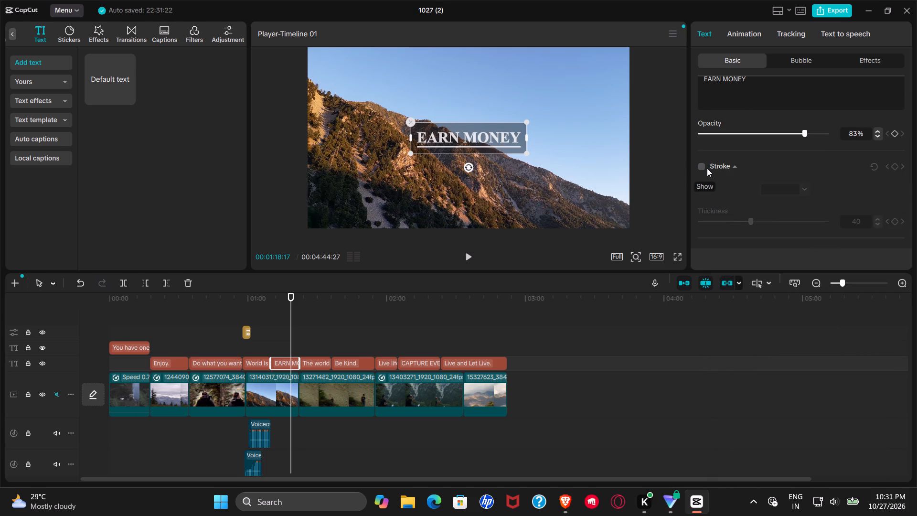
scroll(728, 172, "down", 2)
left_click(705, 149)
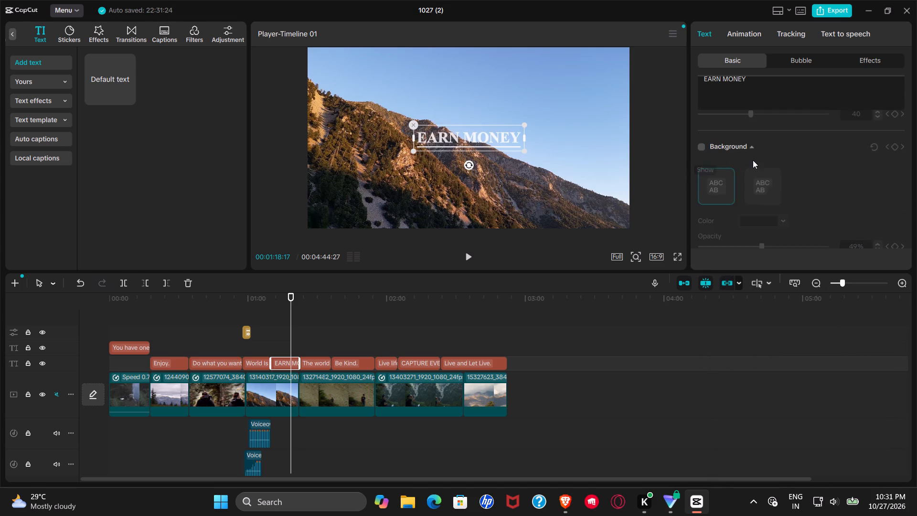
Apply the white preset style with a soft dark shadow to the "EARN MONEY" title.
scroll(753, 160, "up", 8)
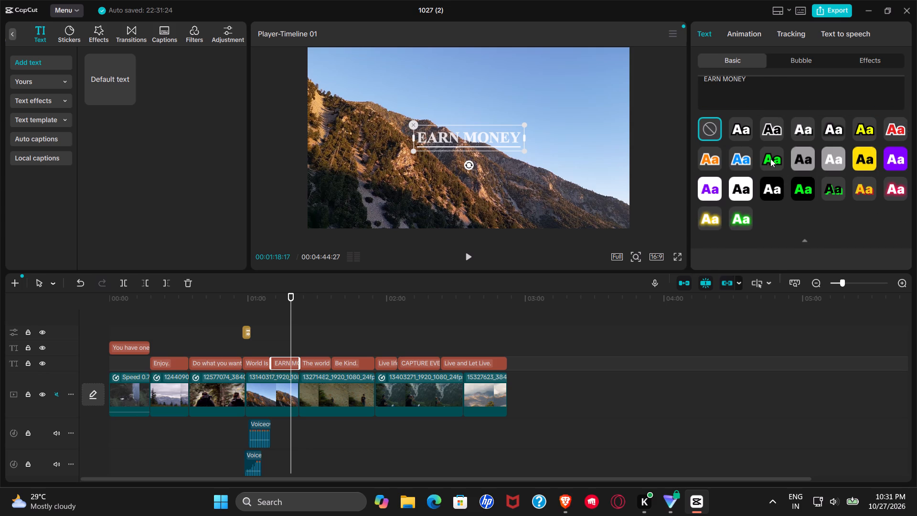
scroll(770, 159, "up", 1)
left_click(802, 190)
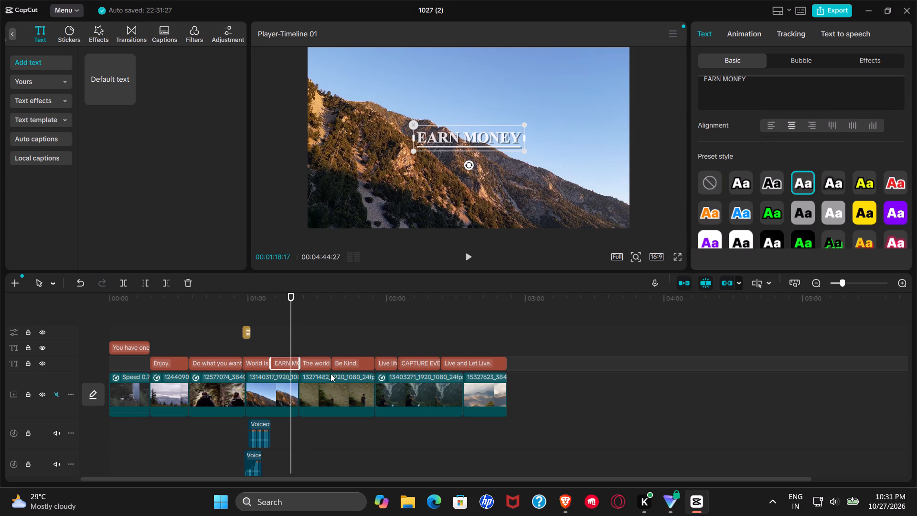
Turn off blending and toggle the shadow for the "The world will be easier to explore" title.
left_click(319, 344)
left_click(320, 366)
scroll(768, 164, "down", 4)
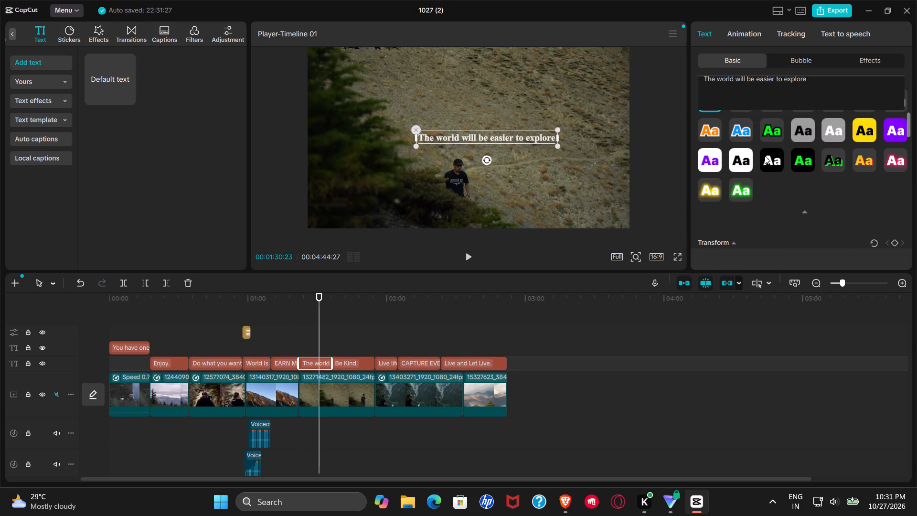
scroll(762, 161, "down", 2)
scroll(745, 156, "up", 1)
scroll(745, 156, "down", 1)
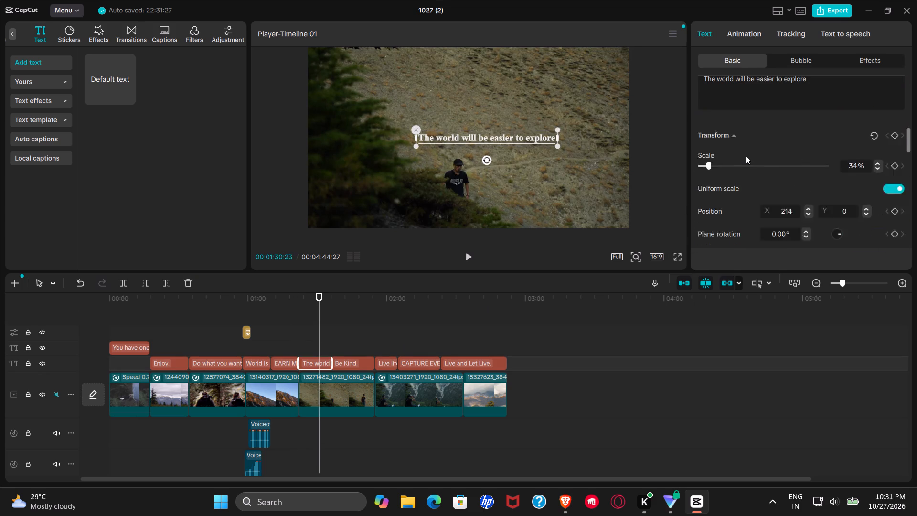
scroll(746, 156, "down", 4)
scroll(746, 149, "up", 1)
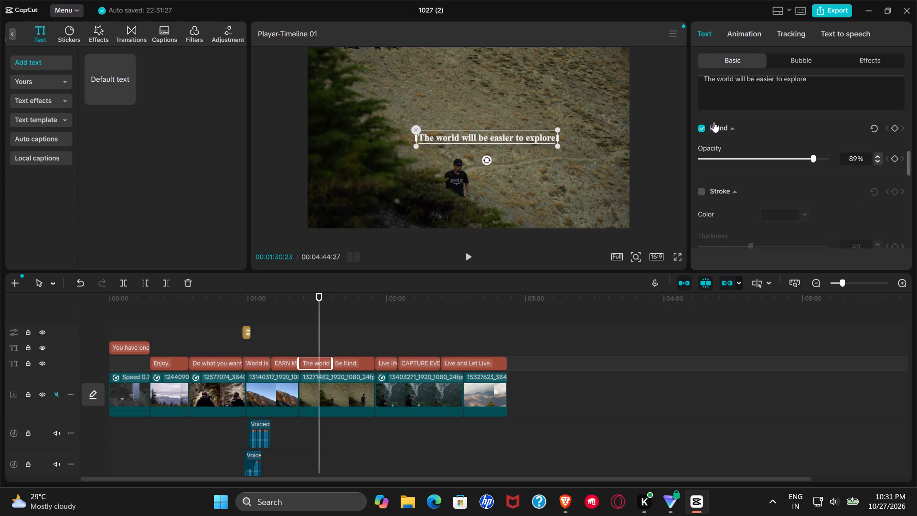
left_click(701, 124)
left_click(701, 127)
scroll(711, 150, "down", 8)
left_click(702, 144)
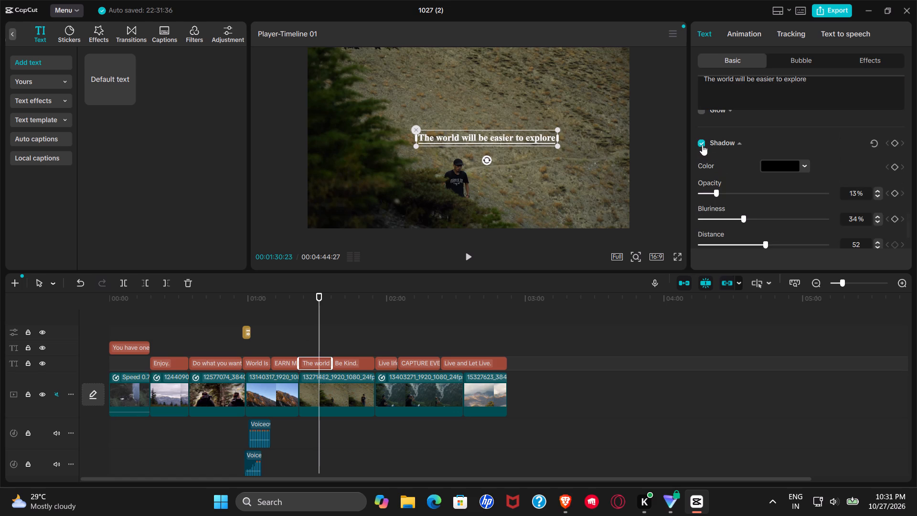
Apply the white preset style with a soft dark shadow to the "The world will be easier to explore" title.
scroll(725, 157, "down", 7)
scroll(730, 184, "up", 12)
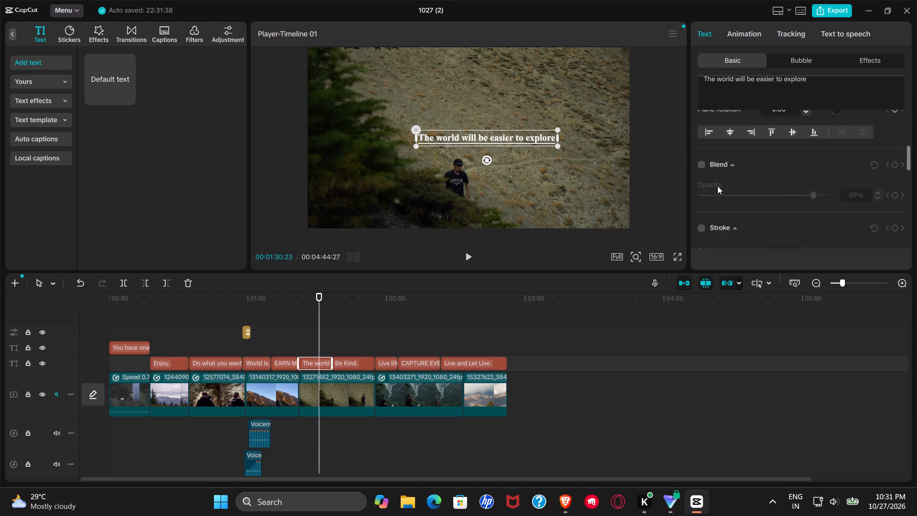
scroll(717, 186, "up", 3)
scroll(722, 188, "down", 1)
scroll(723, 187, "up", 2)
left_click(806, 189)
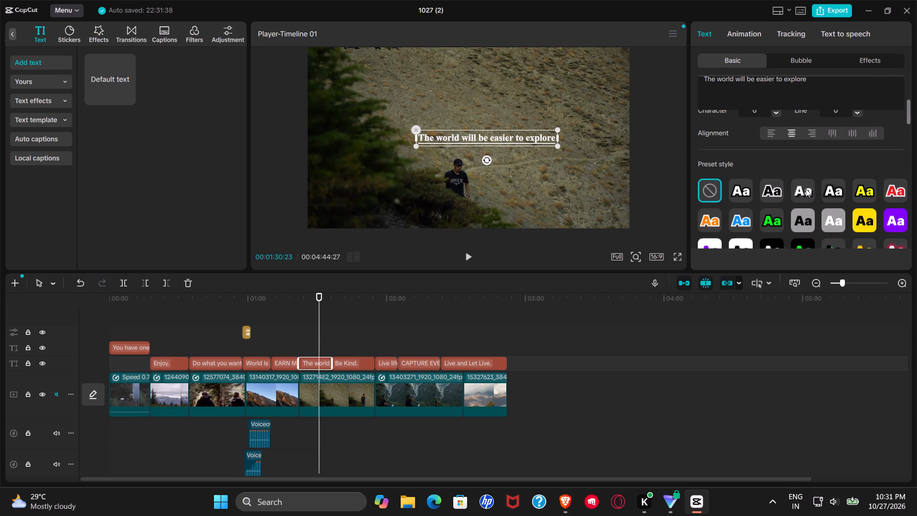
Play the "The world will be easier to explore" section and check the neighbouring titles back to "Do what you want not others".
left_click(321, 337)
left_click(465, 259)
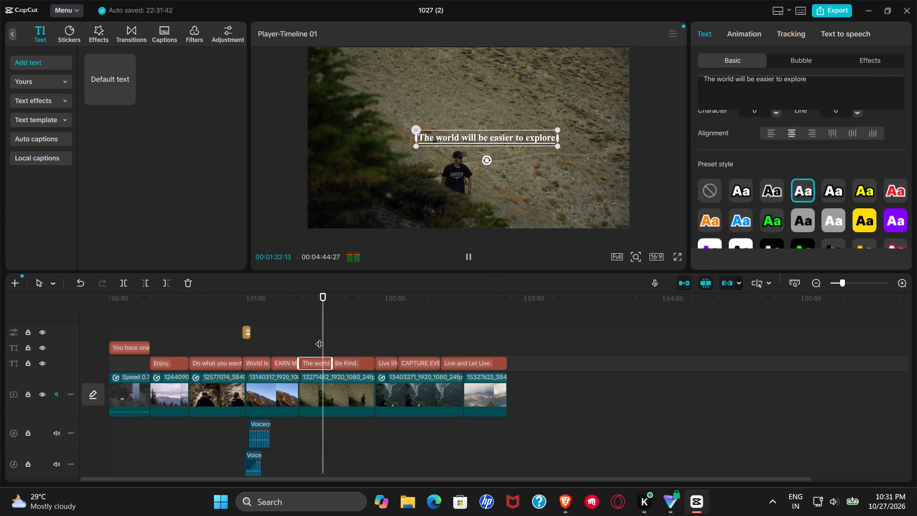
left_click(305, 350)
left_click(355, 343)
left_click(287, 353)
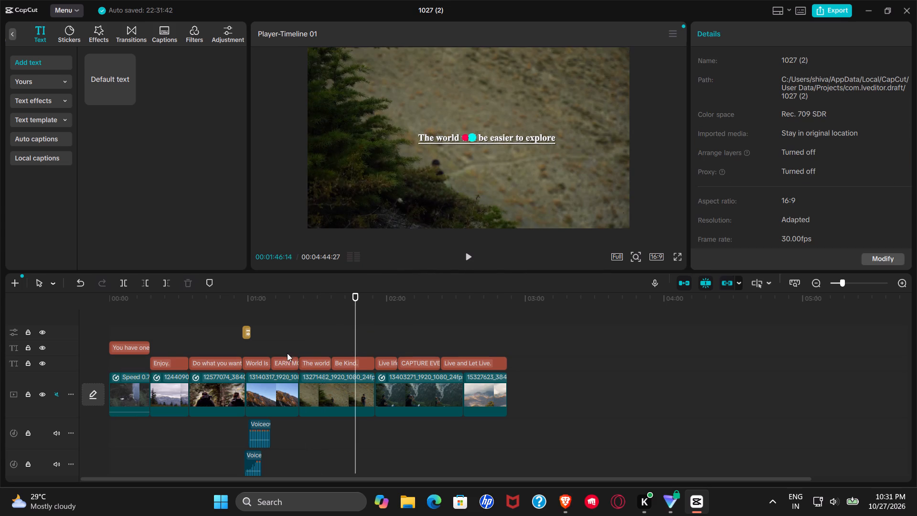
left_click(341, 352)
left_click(306, 348)
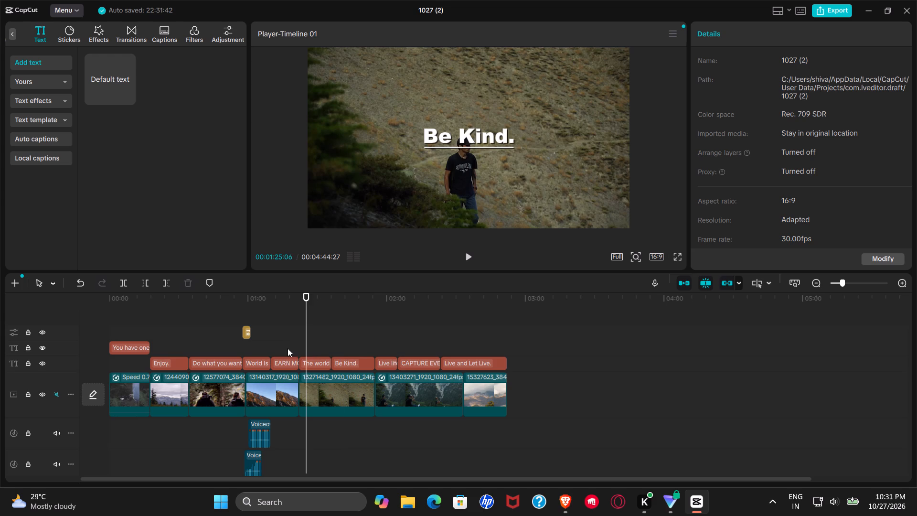
left_click(285, 348)
left_click(250, 350)
left_click(234, 350)
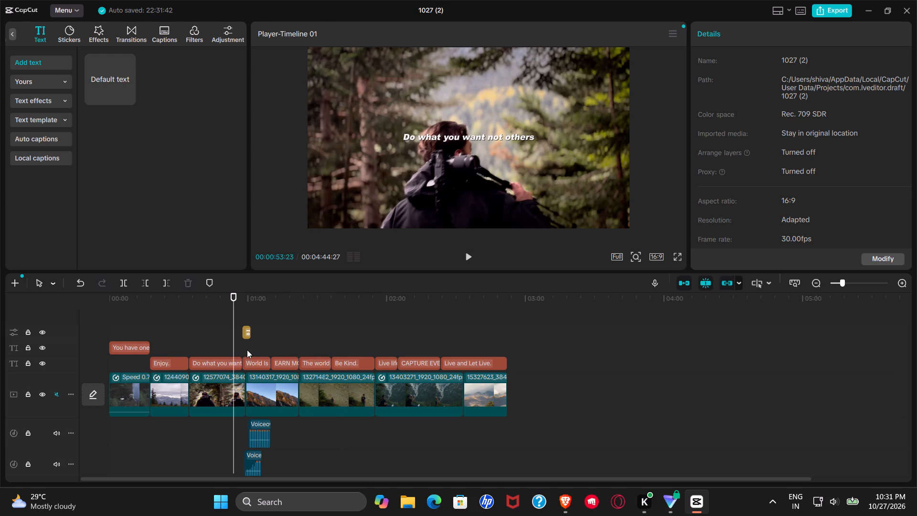
Play from the "World Is So Big To Explore In 60Years" title and skip ahead to check "CAPTURE EVERY MOMENTS".
left_click(248, 344)
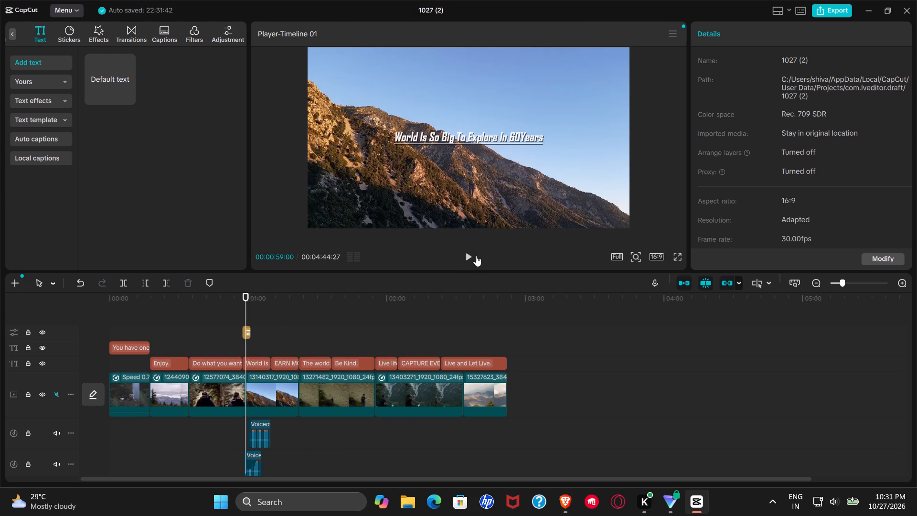
left_click(476, 256)
left_click(312, 339)
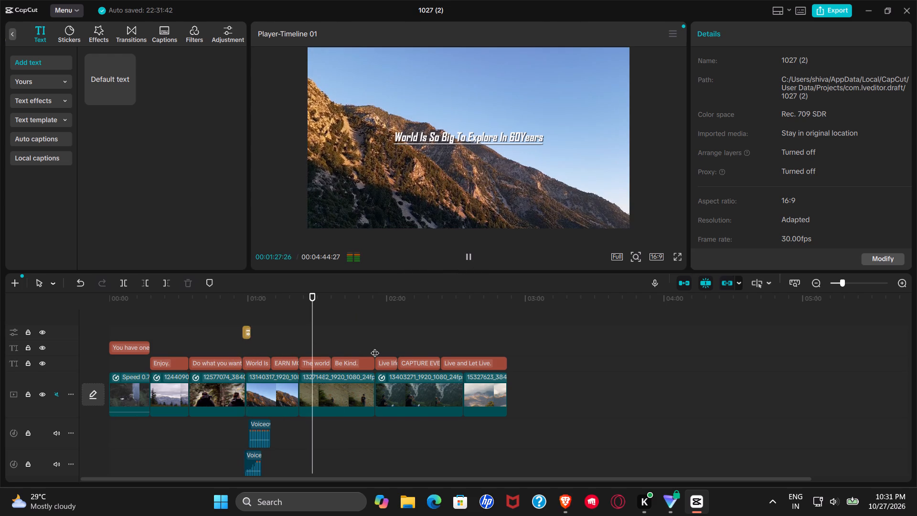
left_click(377, 346)
left_click(422, 349)
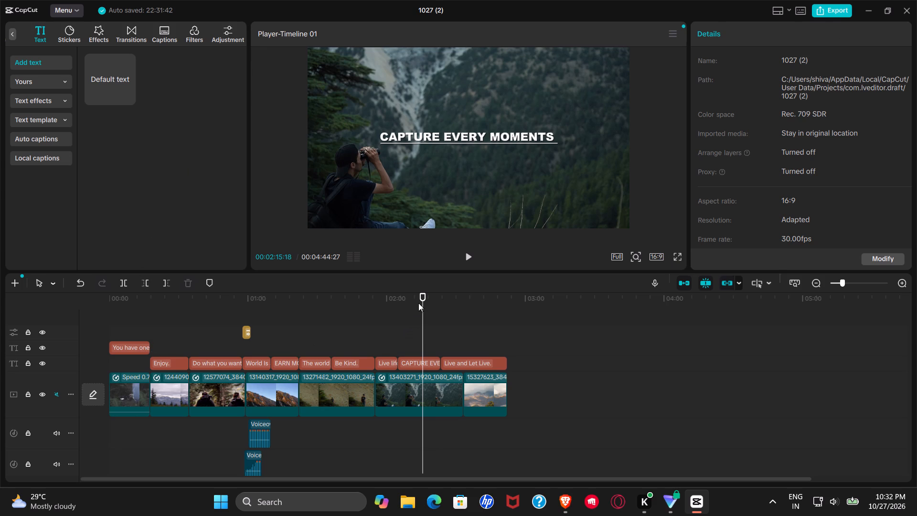
Unlock the Parvati music track and move the song onto the shorter voiceover's track, starting at about 1:08.
left_click_drag(423, 300, 112, 339)
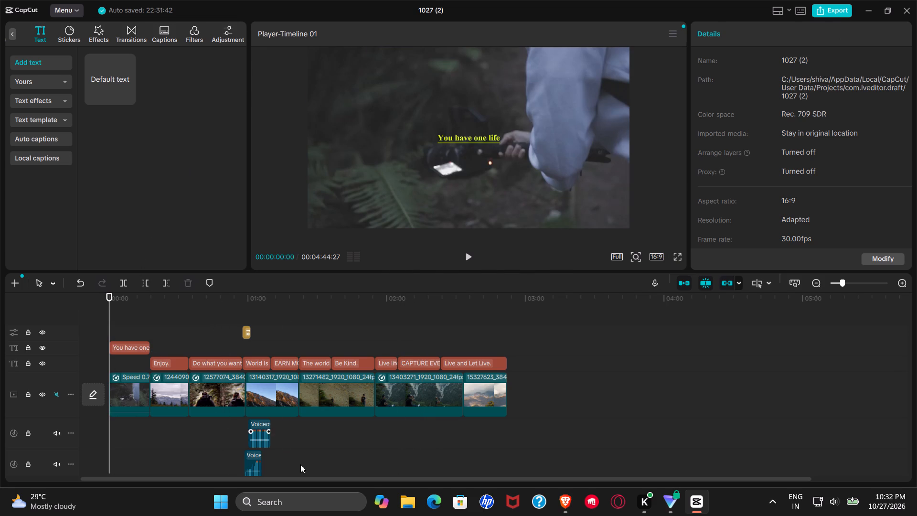
scroll(280, 441, "down", 4)
scroll(272, 398, "down", 6)
left_click_drag(209, 428, 208, 426)
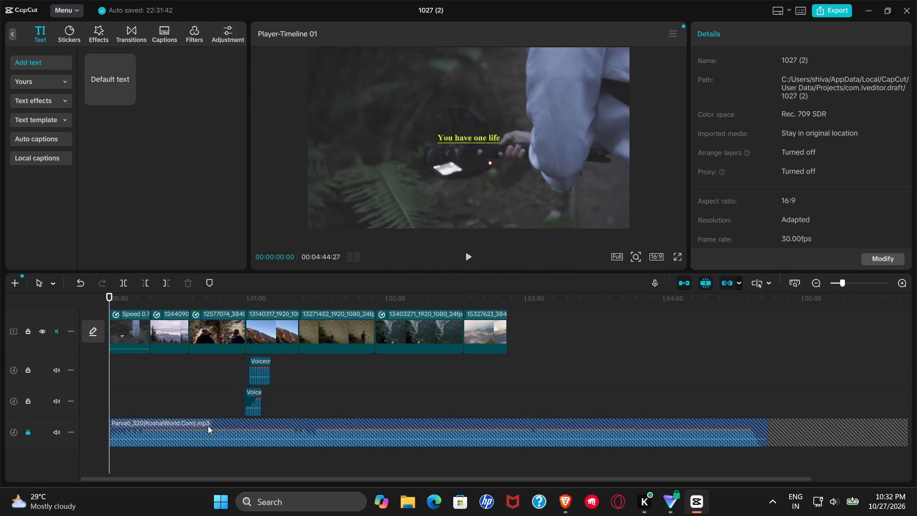
left_click_drag(208, 426, 188, 399)
left_click(27, 429)
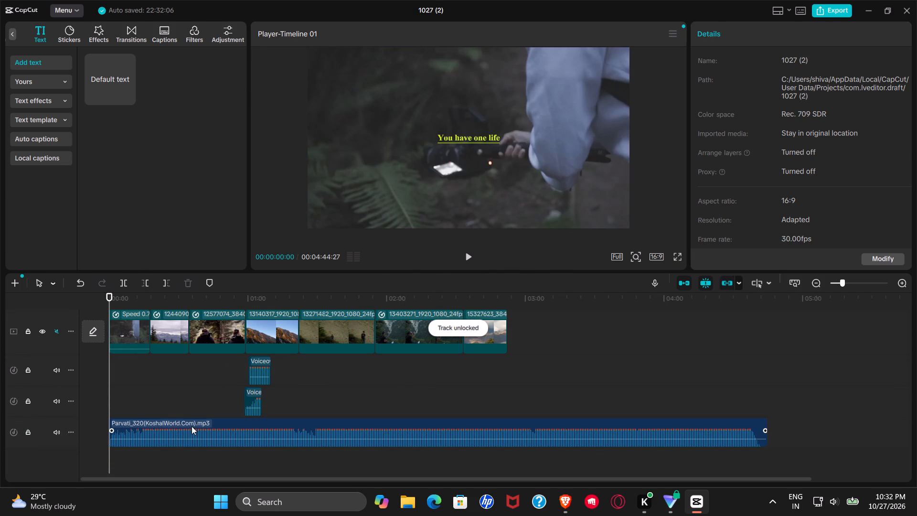
left_click_drag(233, 421, 391, 365)
Place the shorter voiceover at about 0:37 and the longer voiceover at about 2:34 on one shared audio track.
left_click_drag(260, 397, 387, 362)
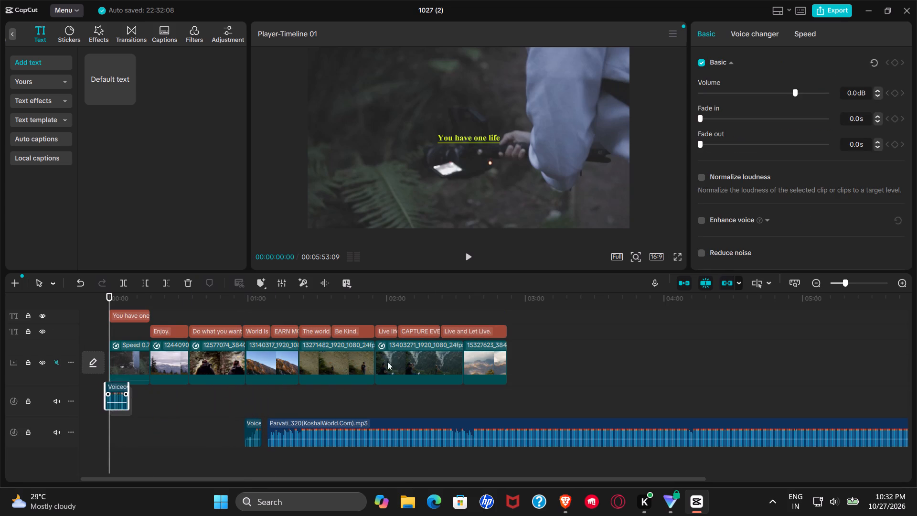
left_click_drag(387, 362, 528, 355)
left_click_drag(248, 435, 198, 390)
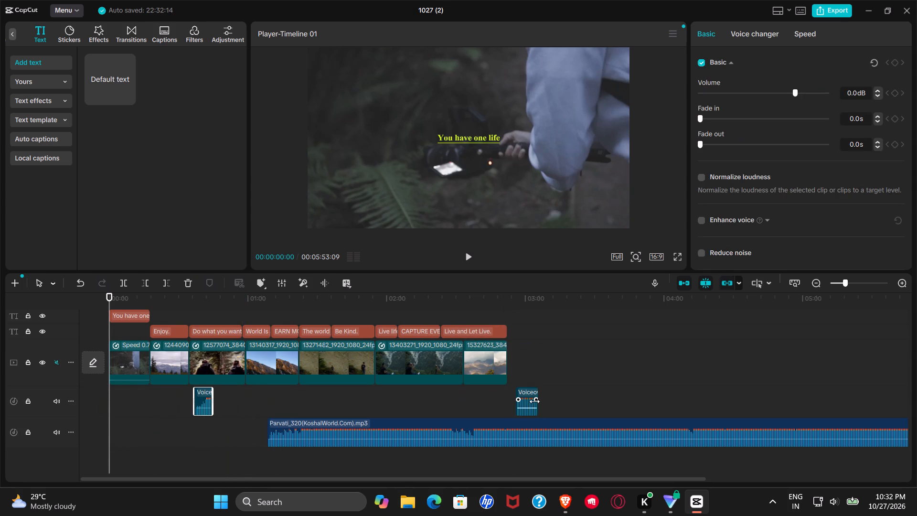
left_click_drag(527, 400, 472, 400)
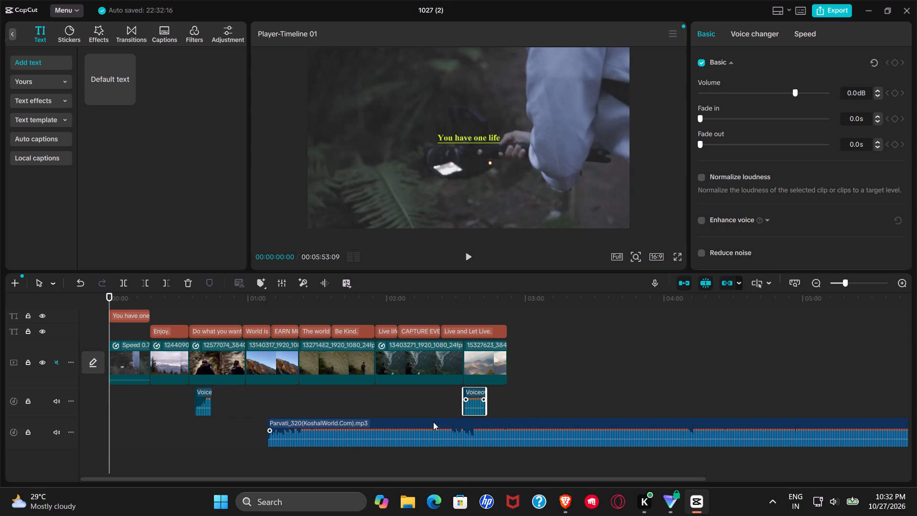
Move the Parvati song to the very start of the timeline and lock its track.
left_click_drag(416, 420, 234, 415)
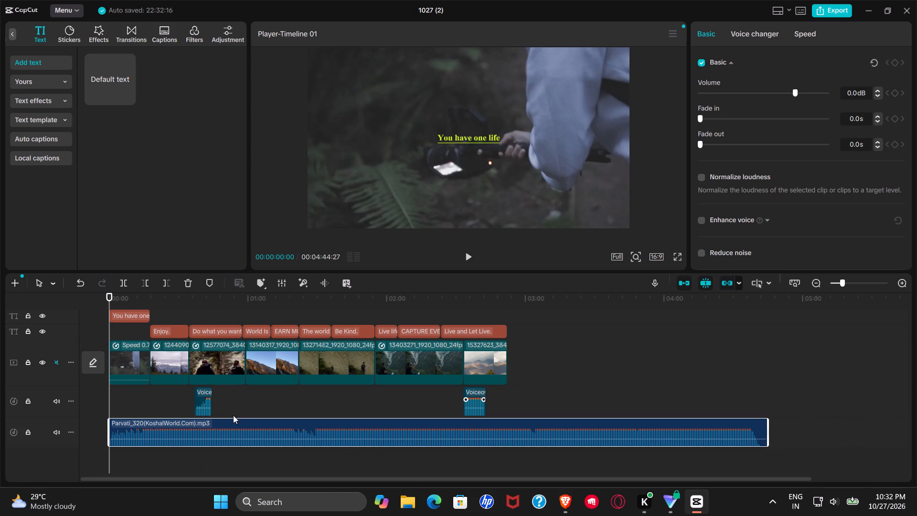
left_click(470, 252)
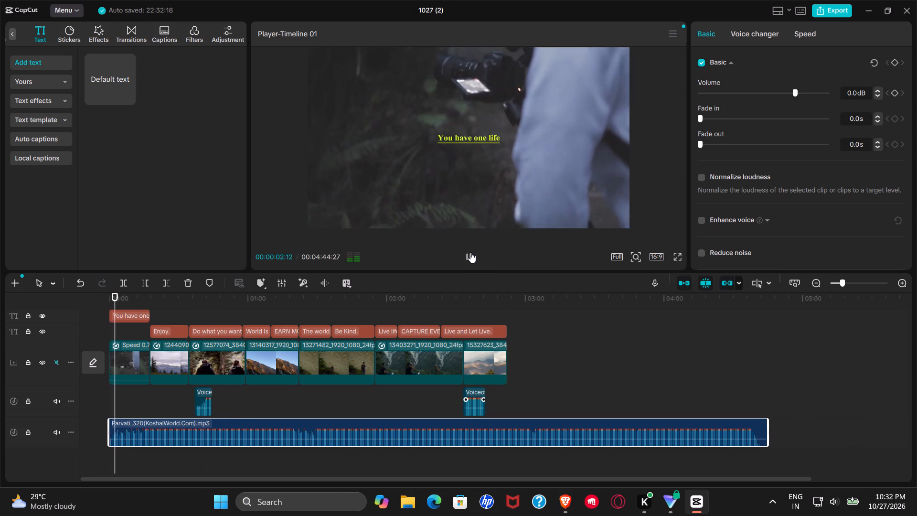
left_click(470, 252)
left_click(28, 433)
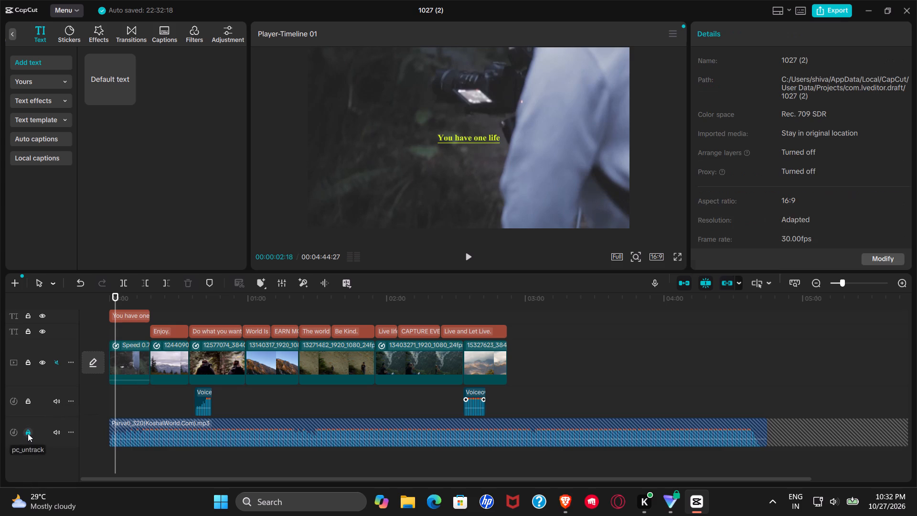
Try the Short track height on the Parvati music track, then settle on Tall.
left_click(67, 435)
left_click(103, 447)
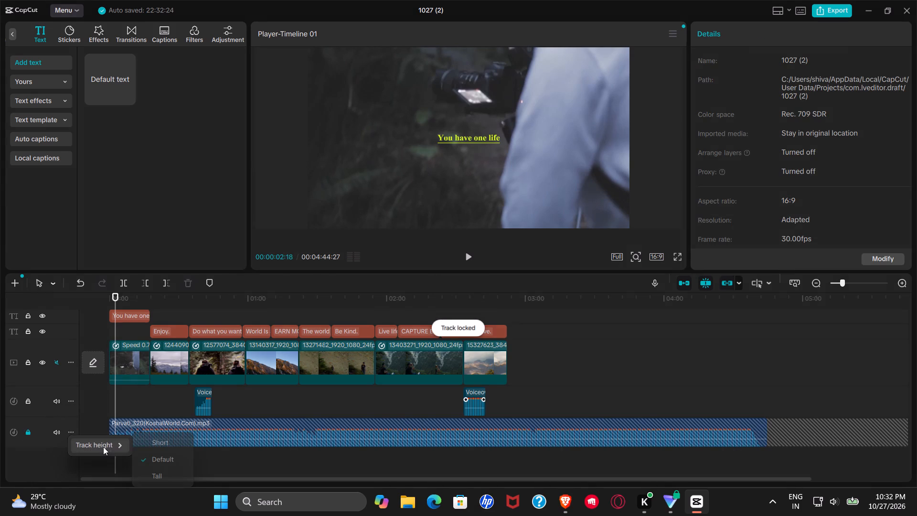
left_click(165, 446)
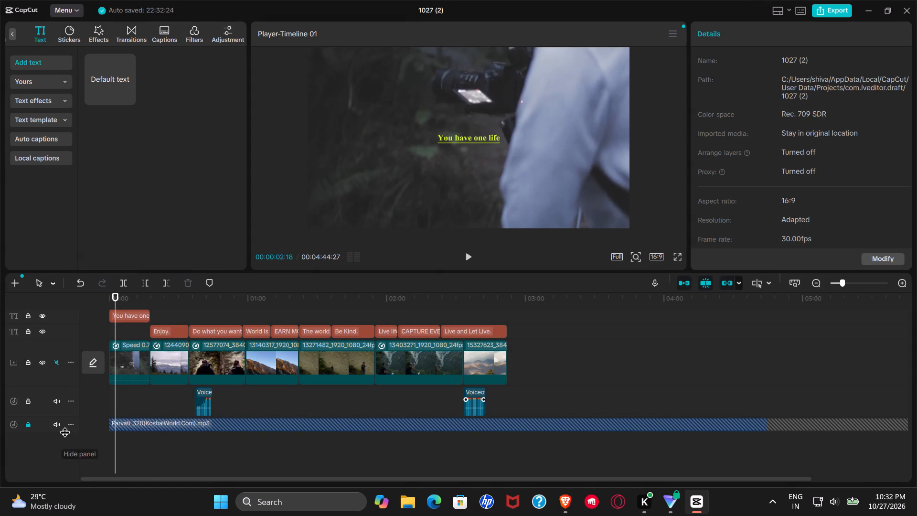
left_click(68, 420)
left_click(71, 425)
left_click(86, 430)
left_click(141, 460)
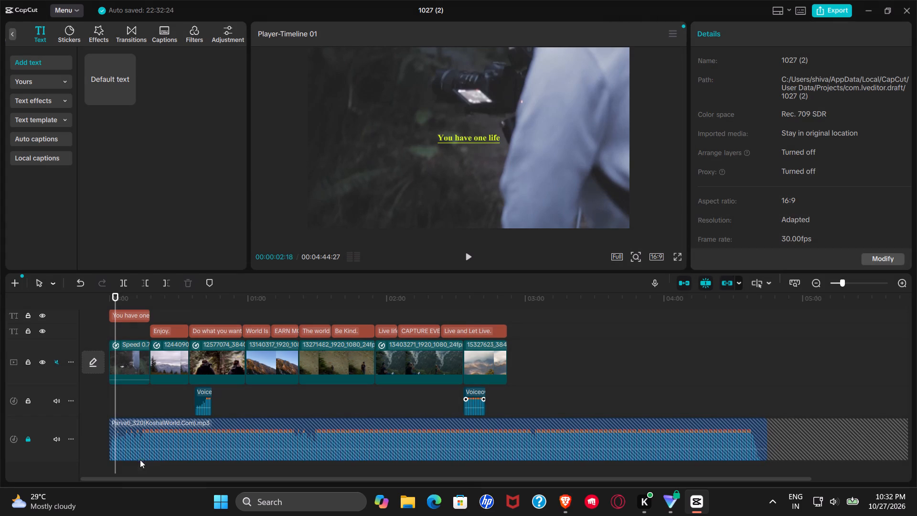
Try the Short track height on the main video track, then settle on Tall.
left_click(70, 363)
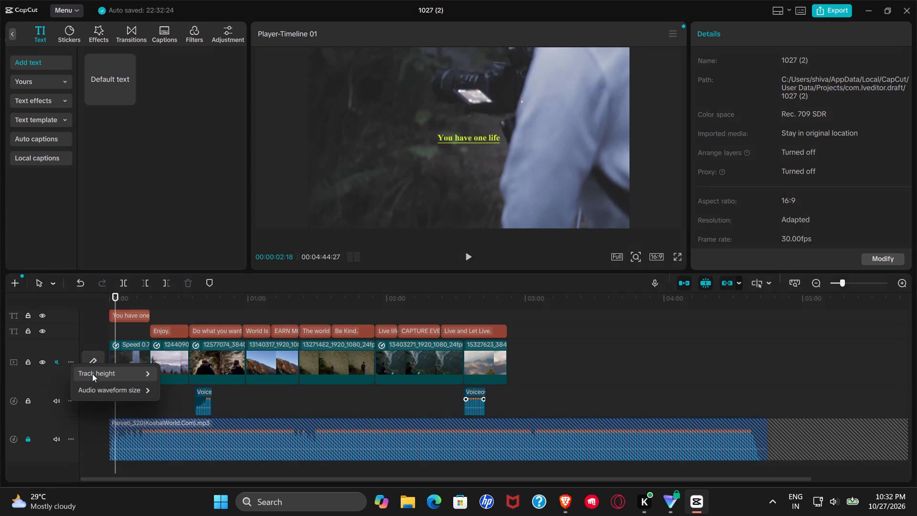
left_click(101, 376)
left_click(180, 375)
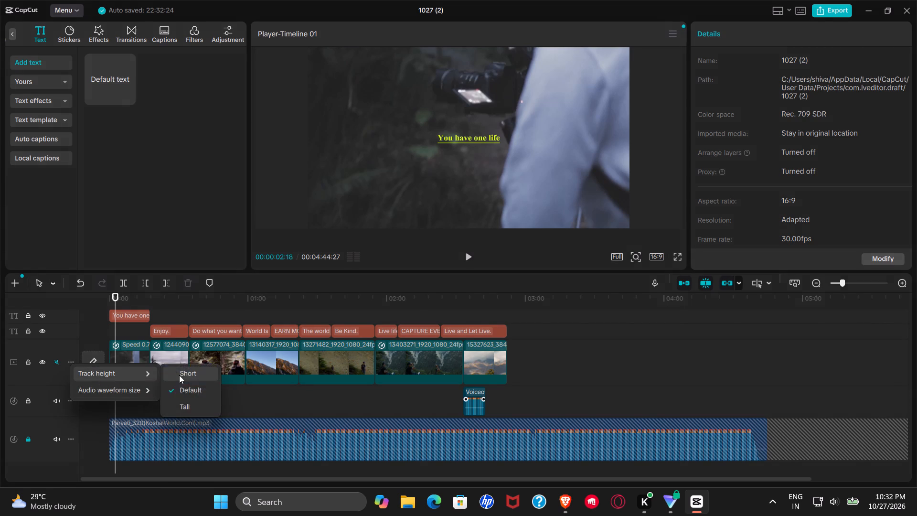
left_click(69, 352)
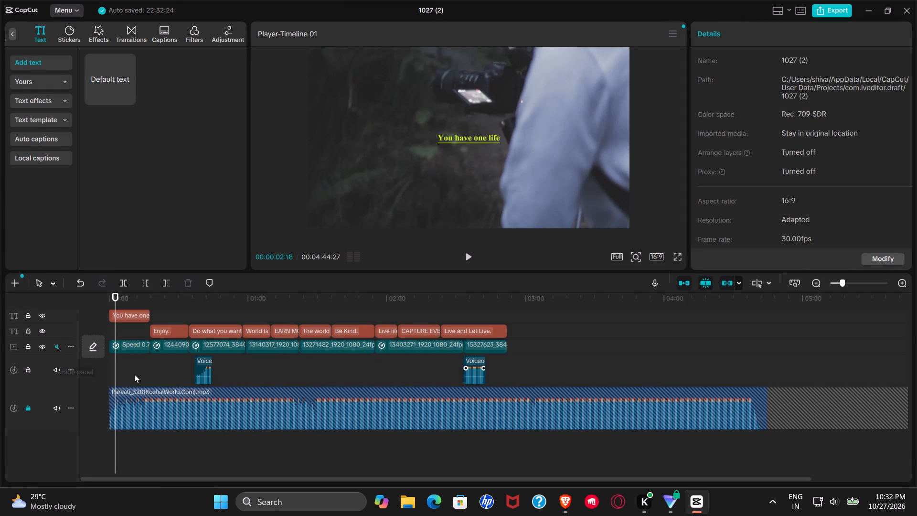
left_click(72, 353)
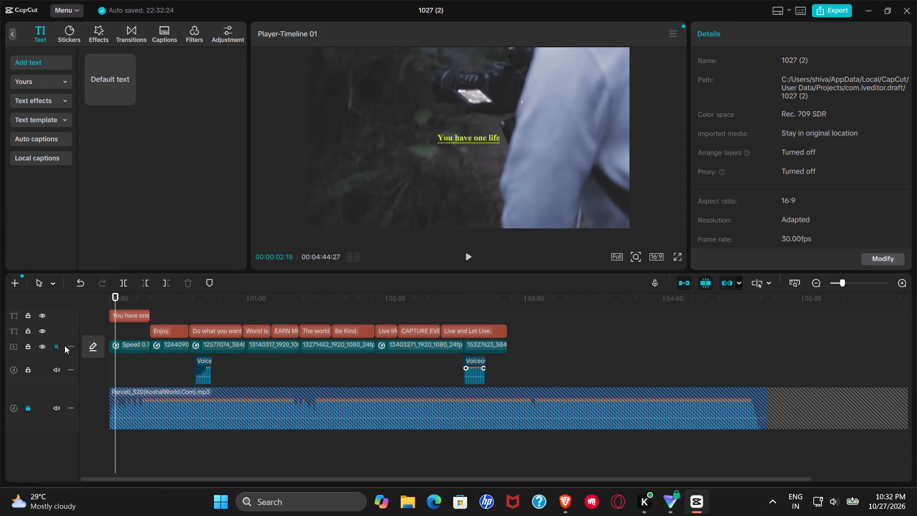
left_click(72, 345)
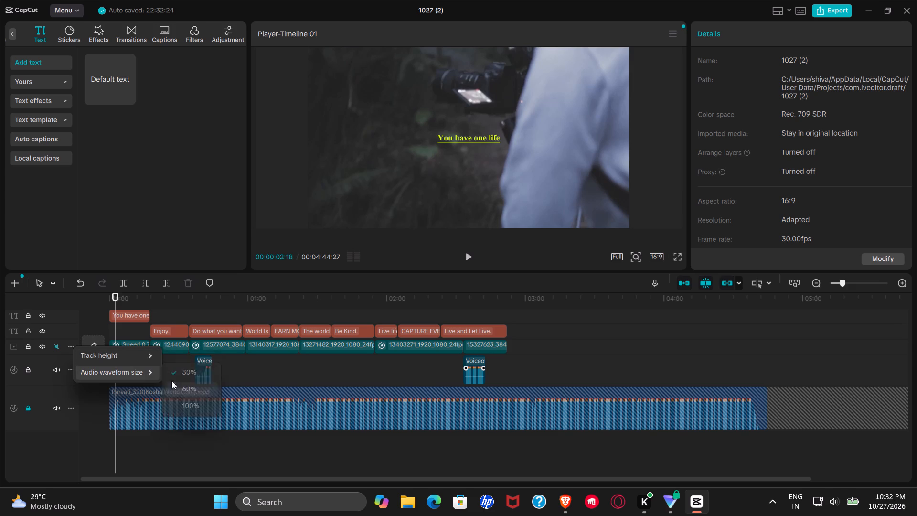
left_click(184, 382)
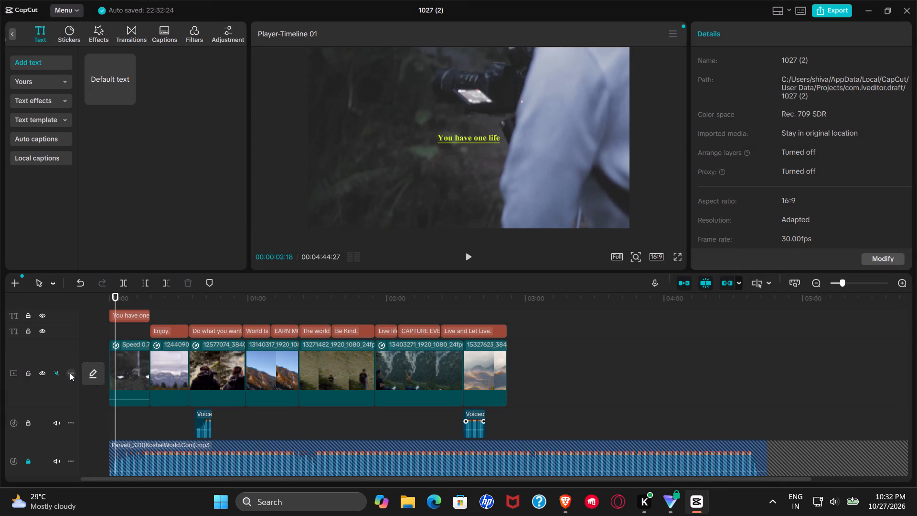
Play the "You have one life" opening from the start with the music, then return the playhead to 0:00.
scroll(177, 387, "up", 3)
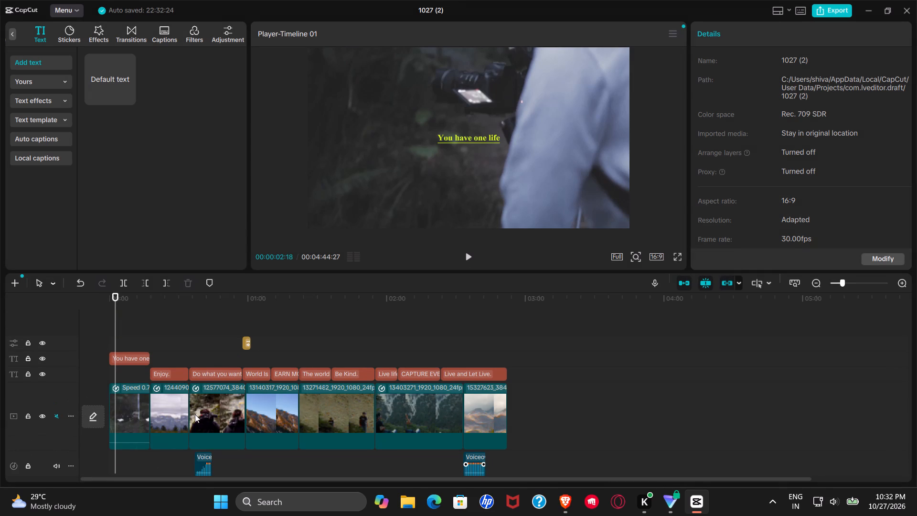
scroll(192, 411, "up", 20, "ctrl")
scroll(192, 411, "up", 13, "ctrl")
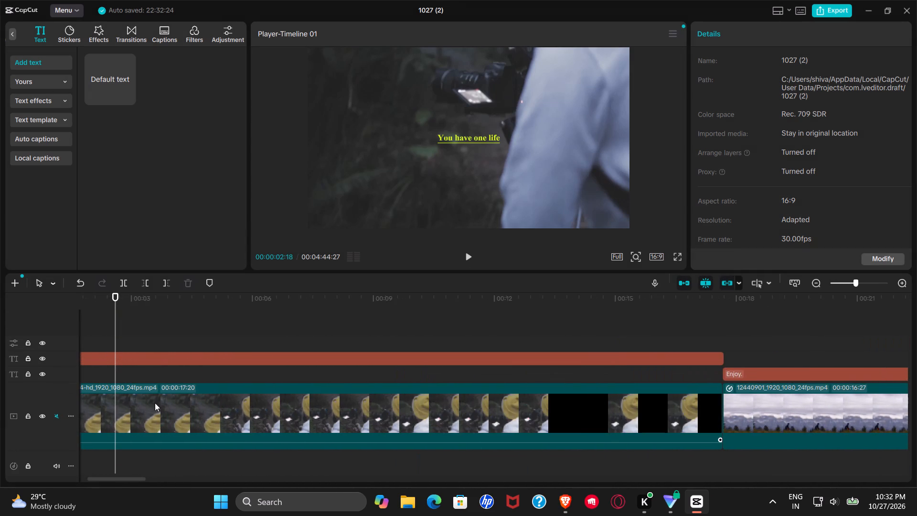
left_click_drag(114, 295, 2, 289, "ctrl")
left_click(2, 289)
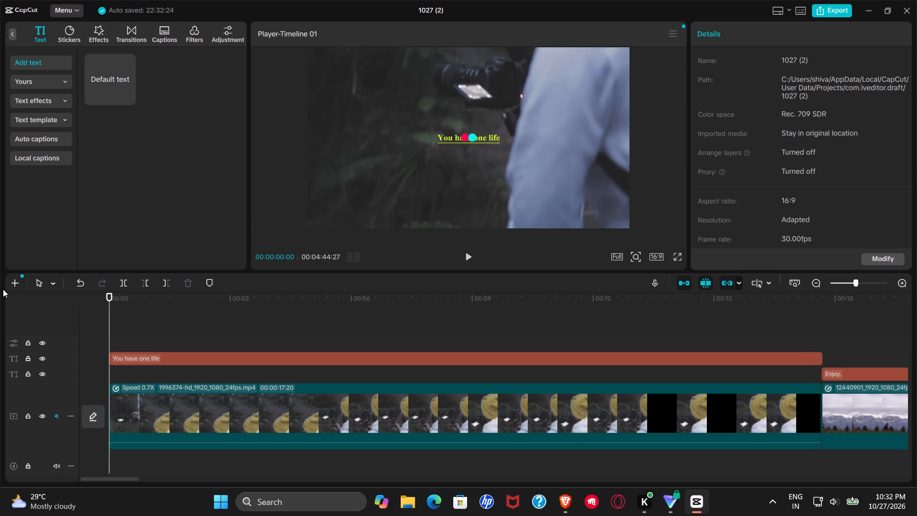
left_click(466, 251)
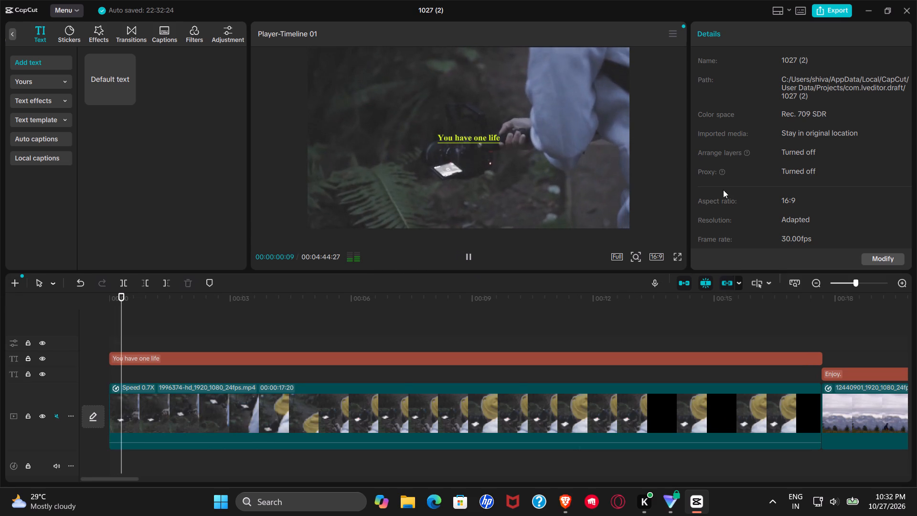
scroll(403, 330, "down", 4, "ctrl")
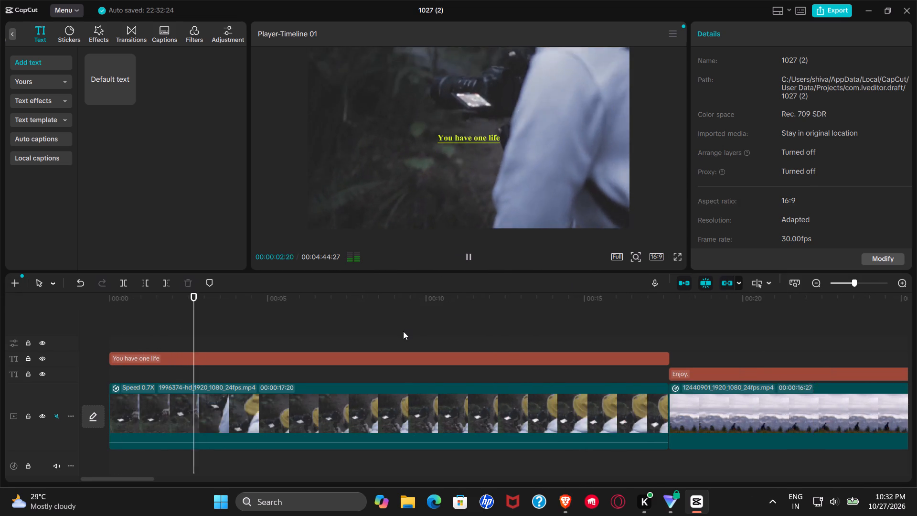
scroll(403, 331, "down", 8, "ctrl")
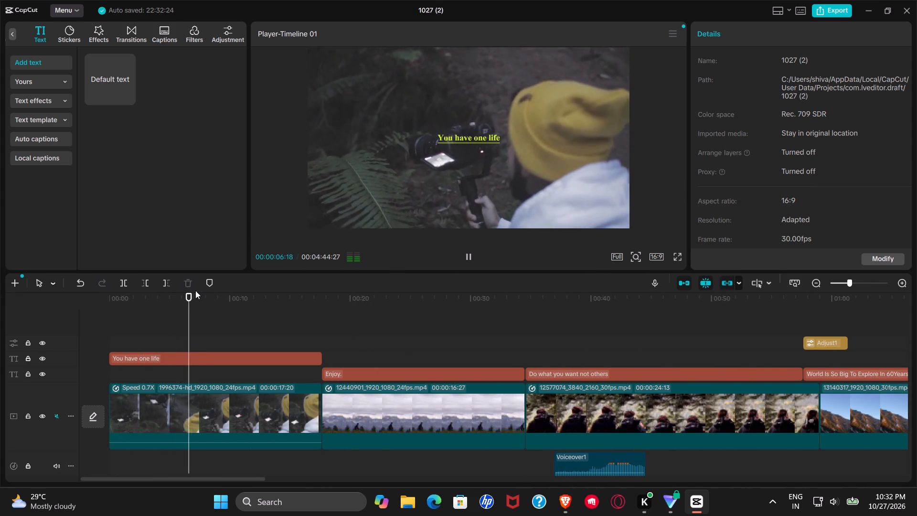
left_click(174, 314, "ctrl")
left_click(127, 324)
left_click(121, 326)
left_click(101, 328)
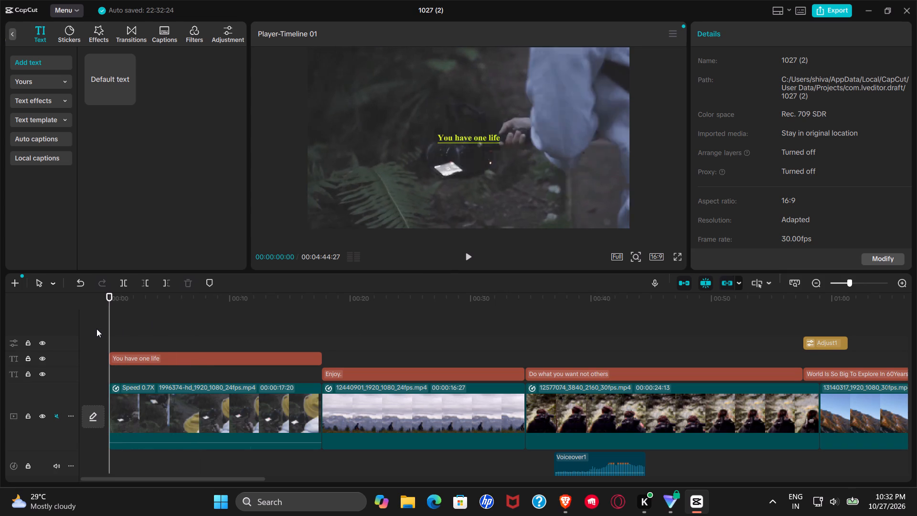
Open the text template library.
left_click(36, 76)
left_click(59, 115)
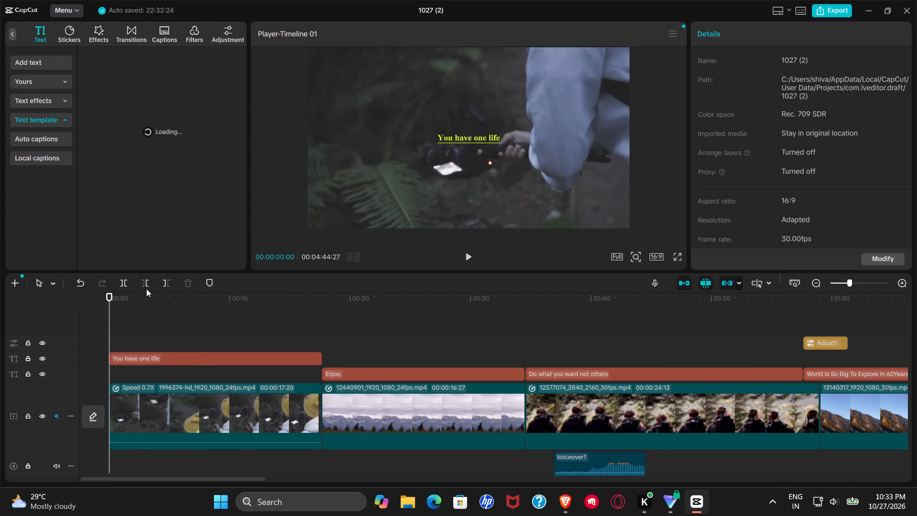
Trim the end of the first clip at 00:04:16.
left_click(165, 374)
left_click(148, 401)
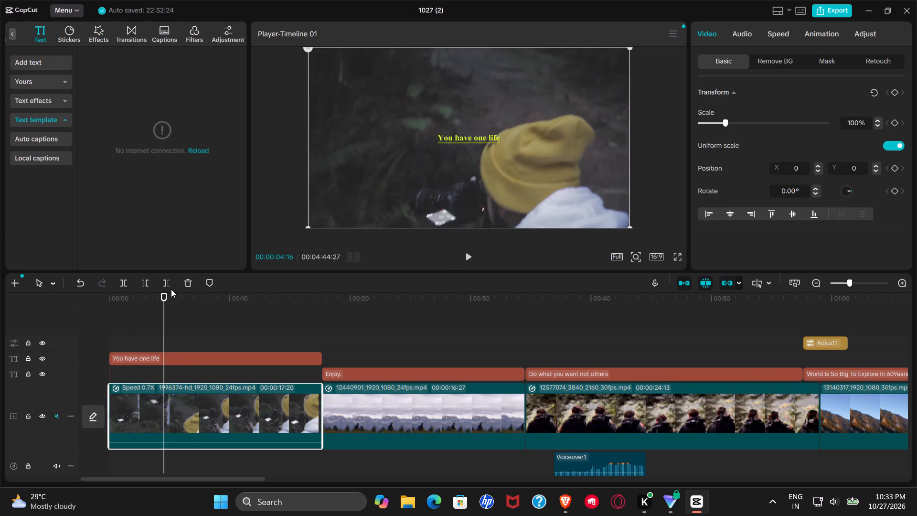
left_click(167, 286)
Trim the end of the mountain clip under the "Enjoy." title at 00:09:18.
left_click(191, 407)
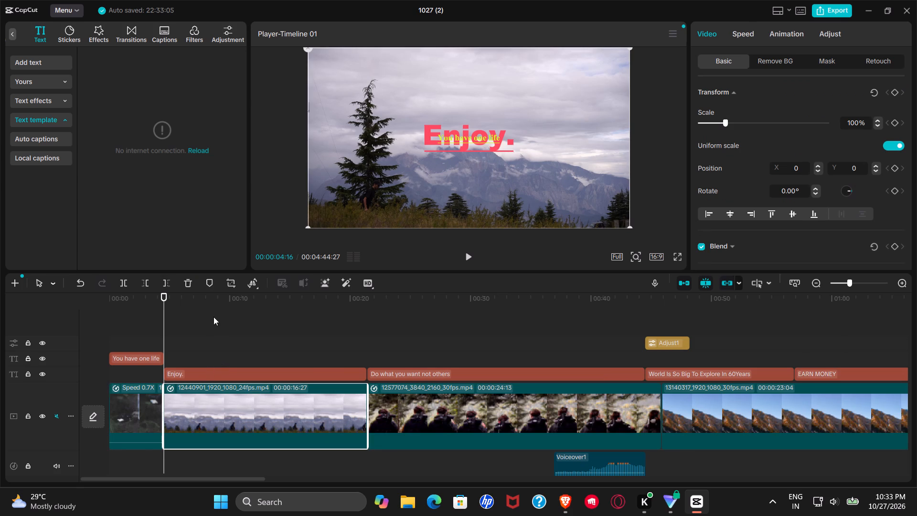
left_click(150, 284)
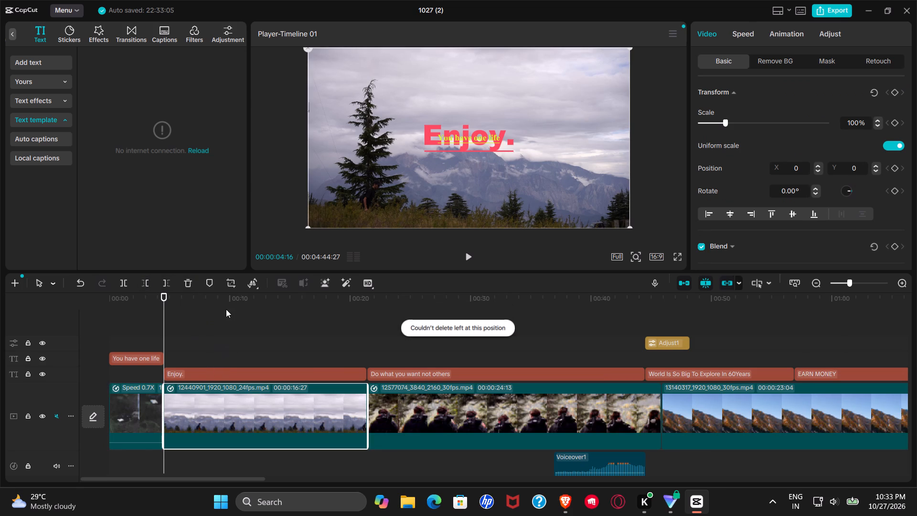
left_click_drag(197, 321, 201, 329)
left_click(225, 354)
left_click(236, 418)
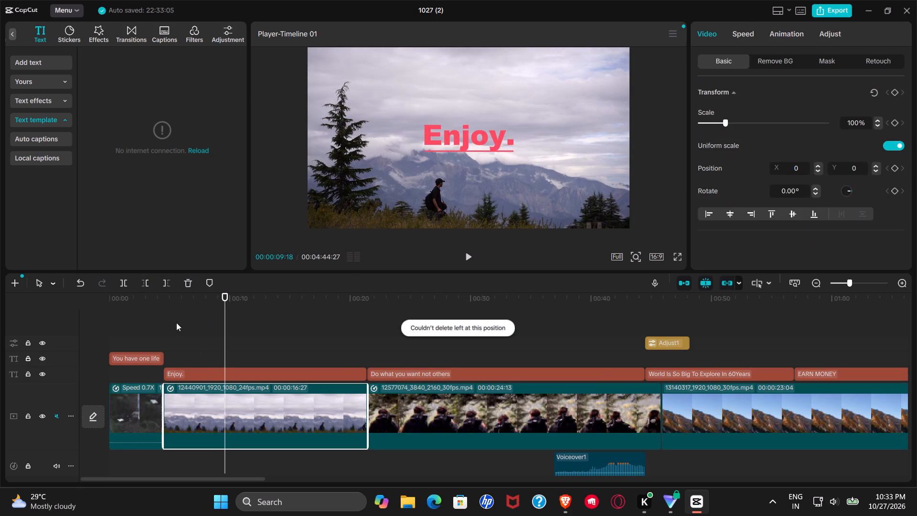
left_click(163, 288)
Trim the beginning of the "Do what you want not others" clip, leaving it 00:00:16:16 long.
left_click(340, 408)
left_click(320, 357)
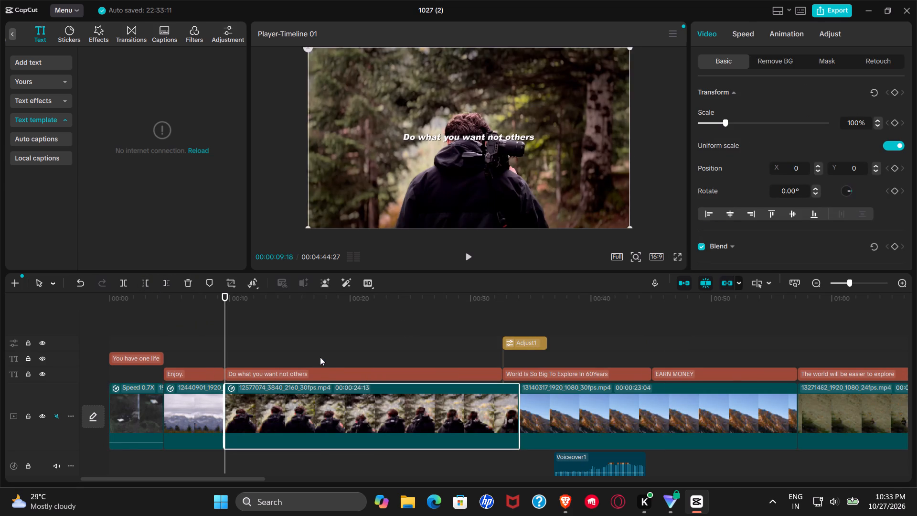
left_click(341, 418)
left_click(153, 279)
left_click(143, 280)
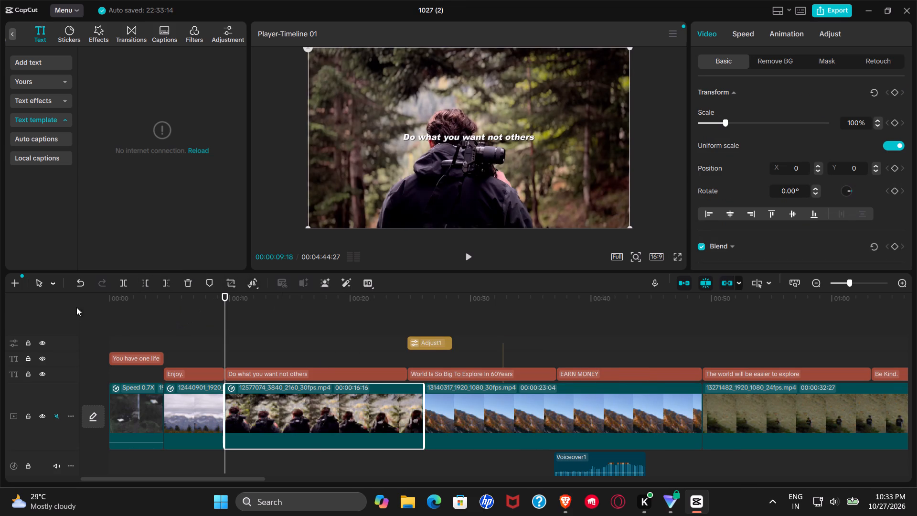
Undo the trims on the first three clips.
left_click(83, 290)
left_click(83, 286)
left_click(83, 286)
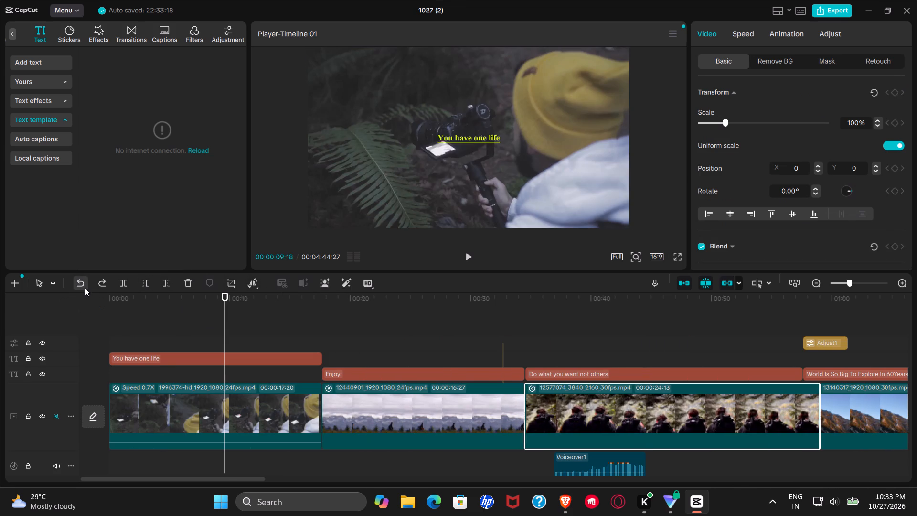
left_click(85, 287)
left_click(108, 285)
Deselect the clip and return the playhead to the start of the timeline at 00:00:00:00.
left_click(168, 346)
left_click_drag(170, 308, 55, 314)
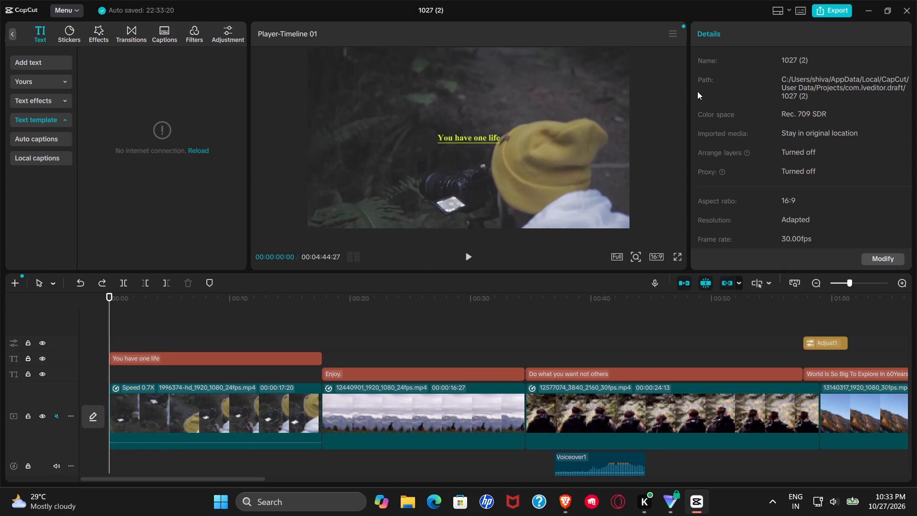
Open the export settings for the project.
left_click(824, 7)
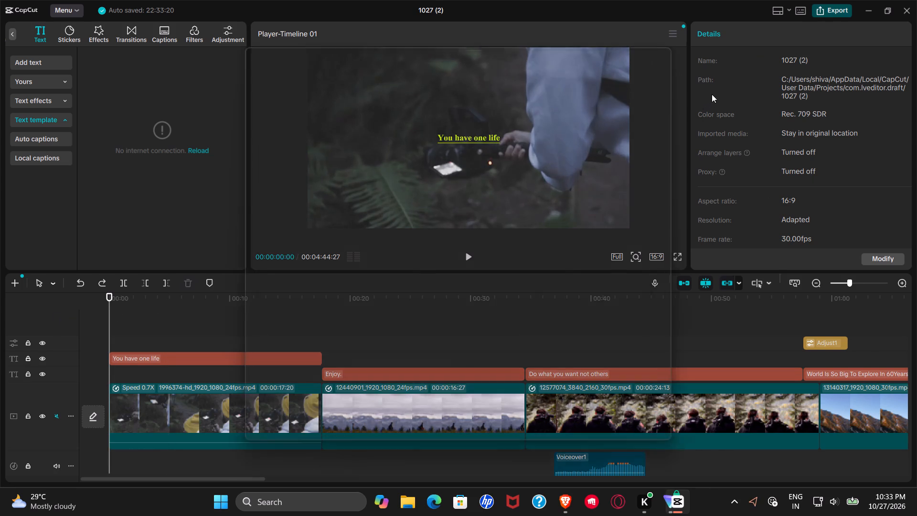
left_click(633, 424)
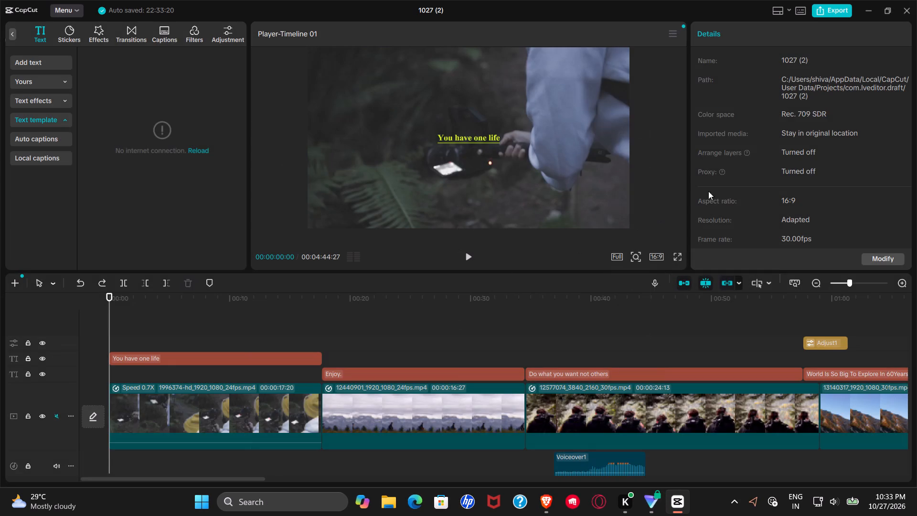
left_click(814, 14)
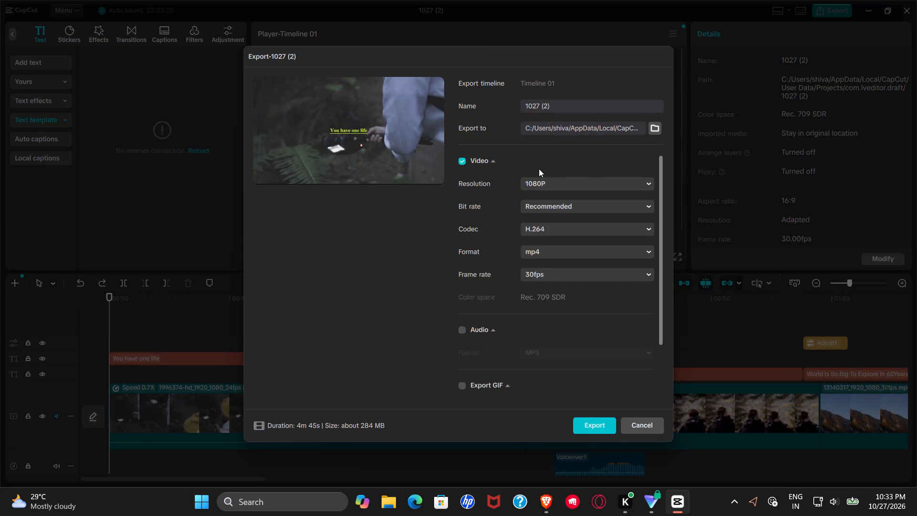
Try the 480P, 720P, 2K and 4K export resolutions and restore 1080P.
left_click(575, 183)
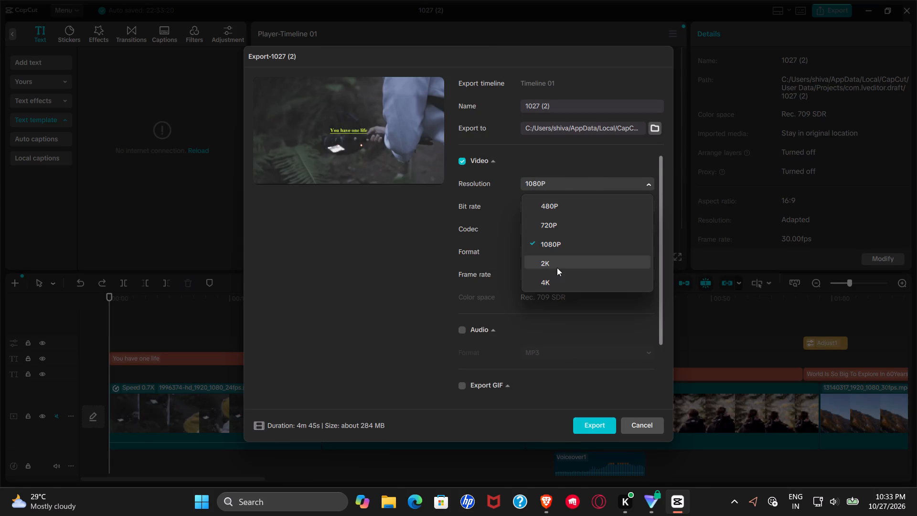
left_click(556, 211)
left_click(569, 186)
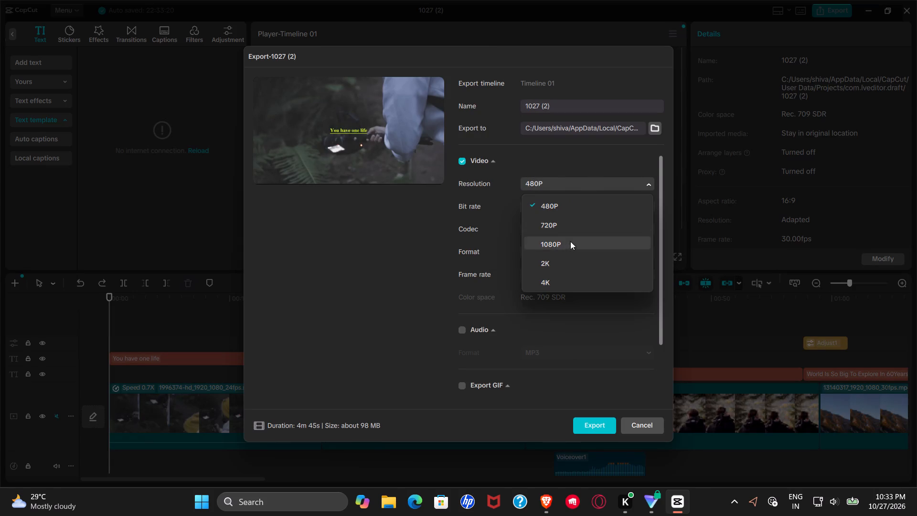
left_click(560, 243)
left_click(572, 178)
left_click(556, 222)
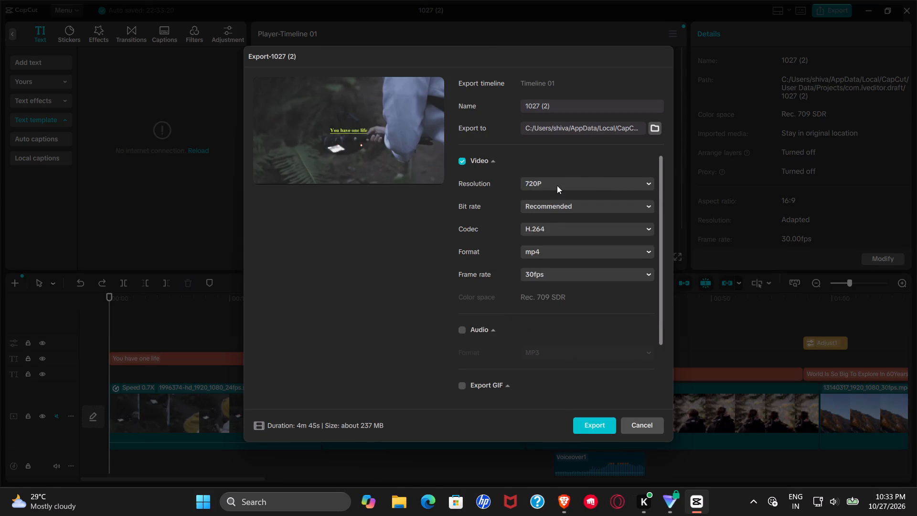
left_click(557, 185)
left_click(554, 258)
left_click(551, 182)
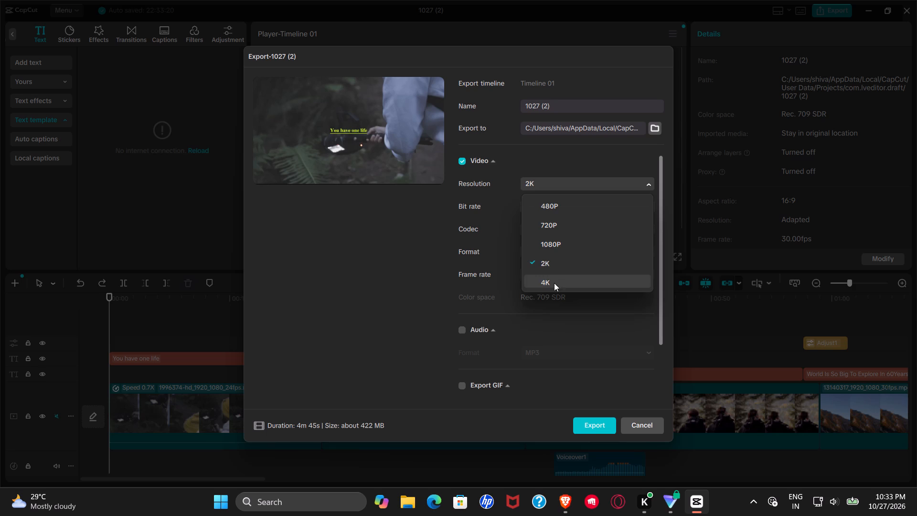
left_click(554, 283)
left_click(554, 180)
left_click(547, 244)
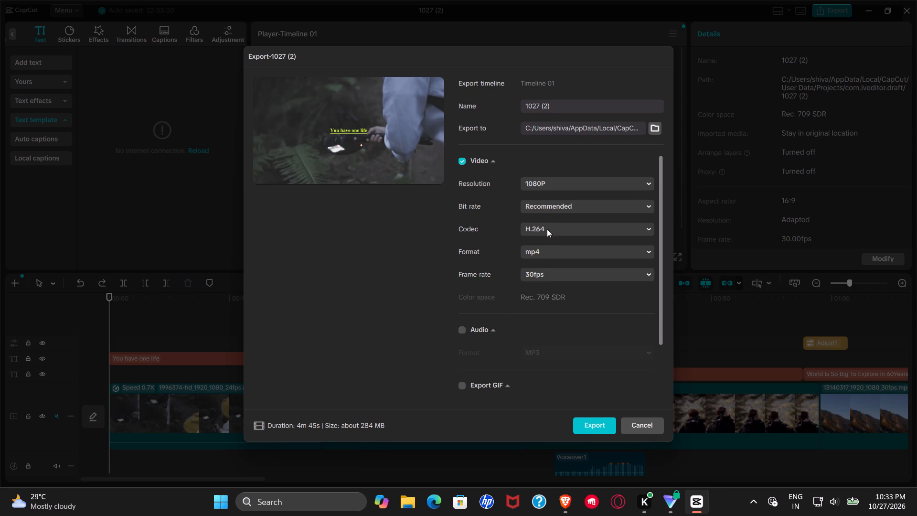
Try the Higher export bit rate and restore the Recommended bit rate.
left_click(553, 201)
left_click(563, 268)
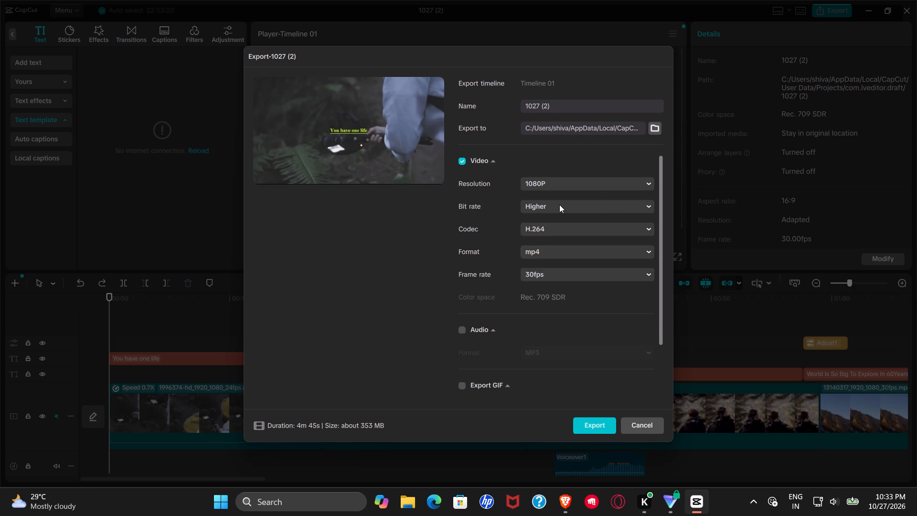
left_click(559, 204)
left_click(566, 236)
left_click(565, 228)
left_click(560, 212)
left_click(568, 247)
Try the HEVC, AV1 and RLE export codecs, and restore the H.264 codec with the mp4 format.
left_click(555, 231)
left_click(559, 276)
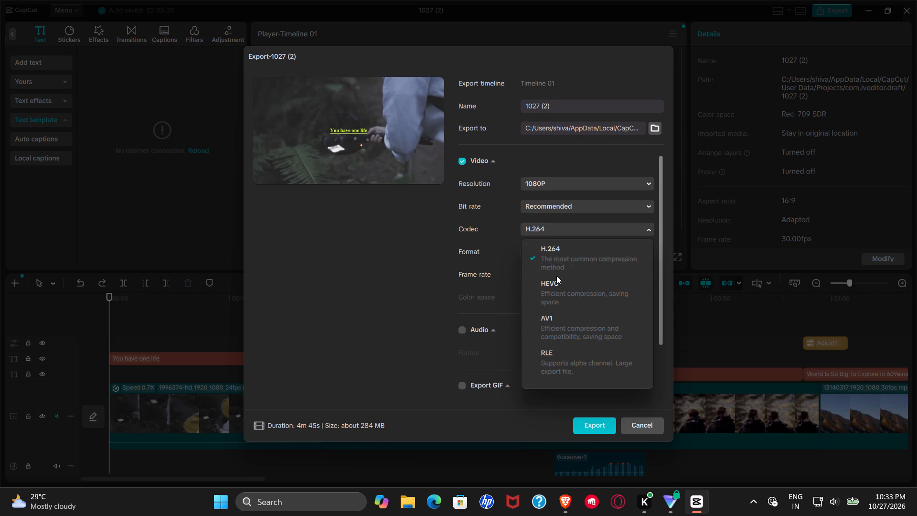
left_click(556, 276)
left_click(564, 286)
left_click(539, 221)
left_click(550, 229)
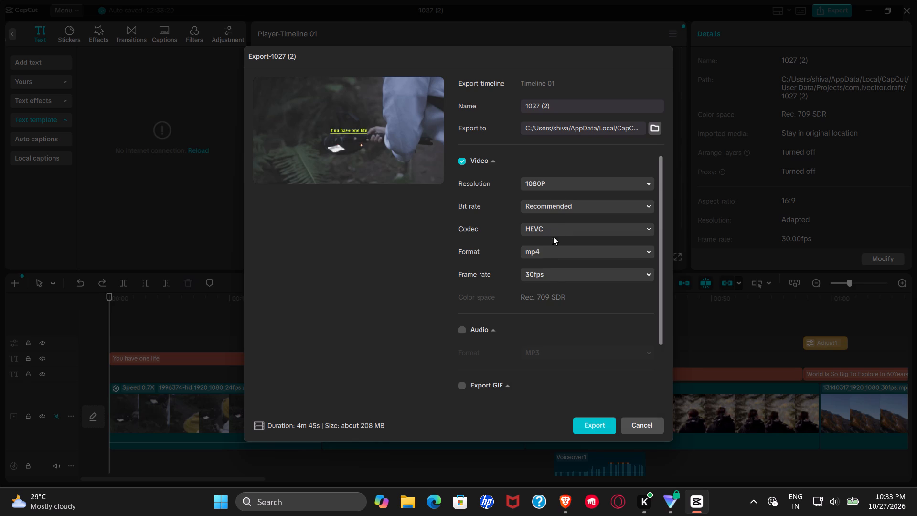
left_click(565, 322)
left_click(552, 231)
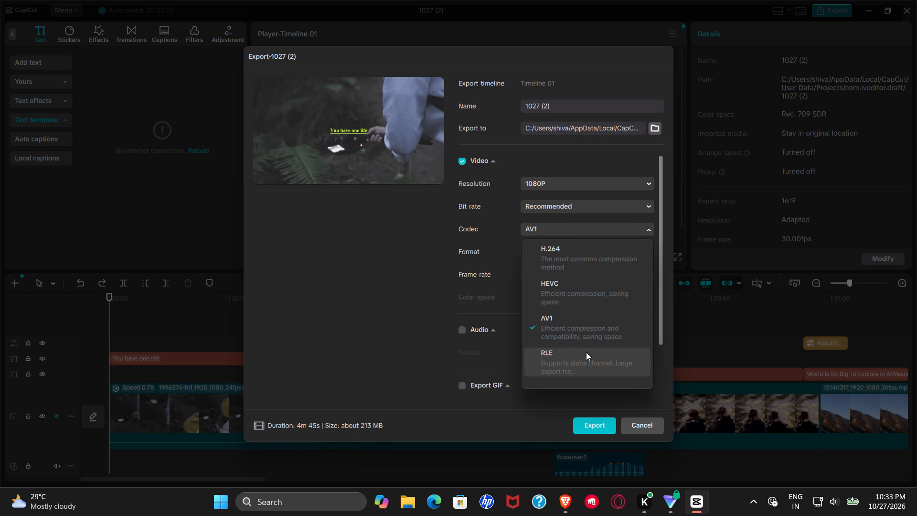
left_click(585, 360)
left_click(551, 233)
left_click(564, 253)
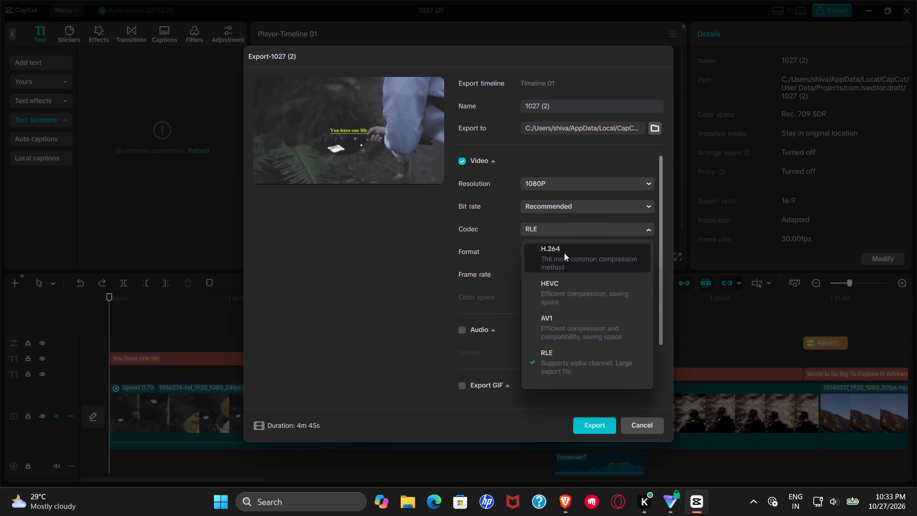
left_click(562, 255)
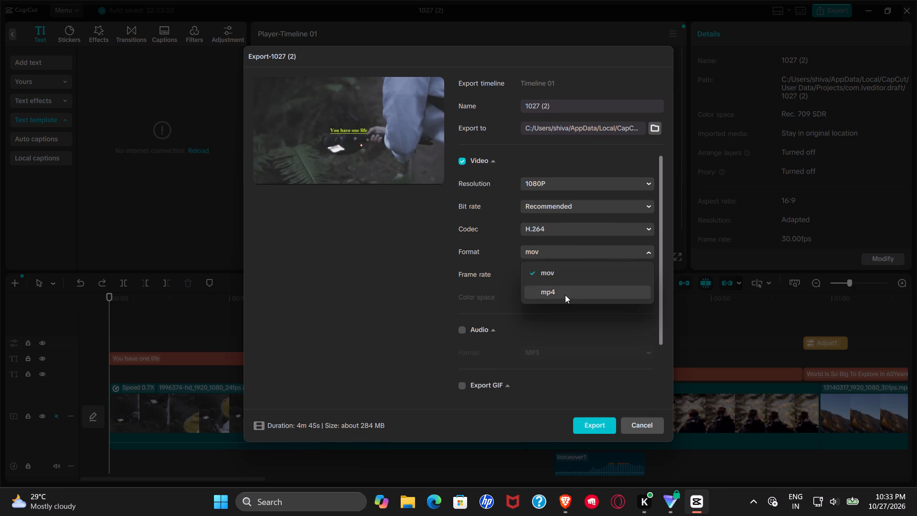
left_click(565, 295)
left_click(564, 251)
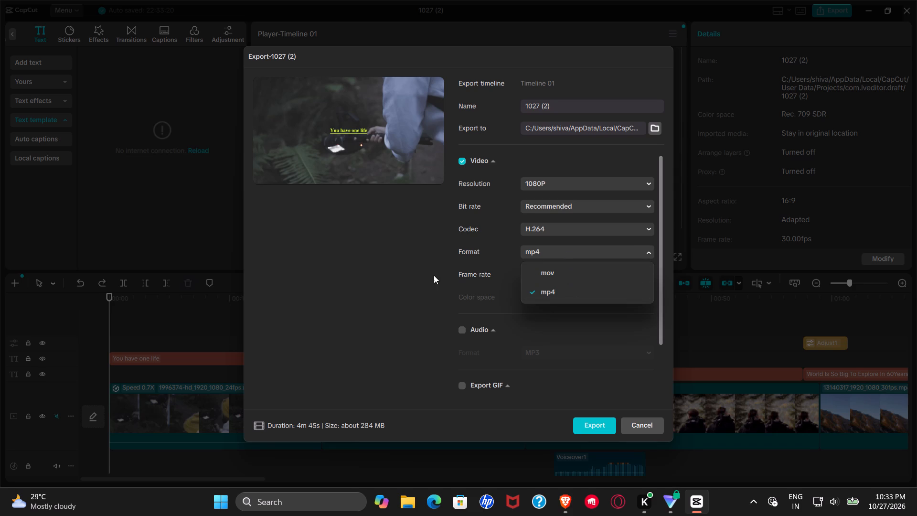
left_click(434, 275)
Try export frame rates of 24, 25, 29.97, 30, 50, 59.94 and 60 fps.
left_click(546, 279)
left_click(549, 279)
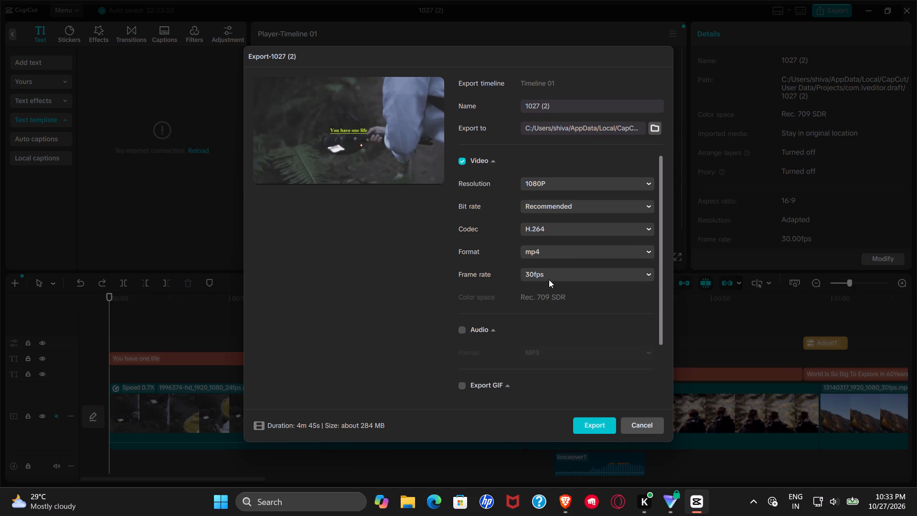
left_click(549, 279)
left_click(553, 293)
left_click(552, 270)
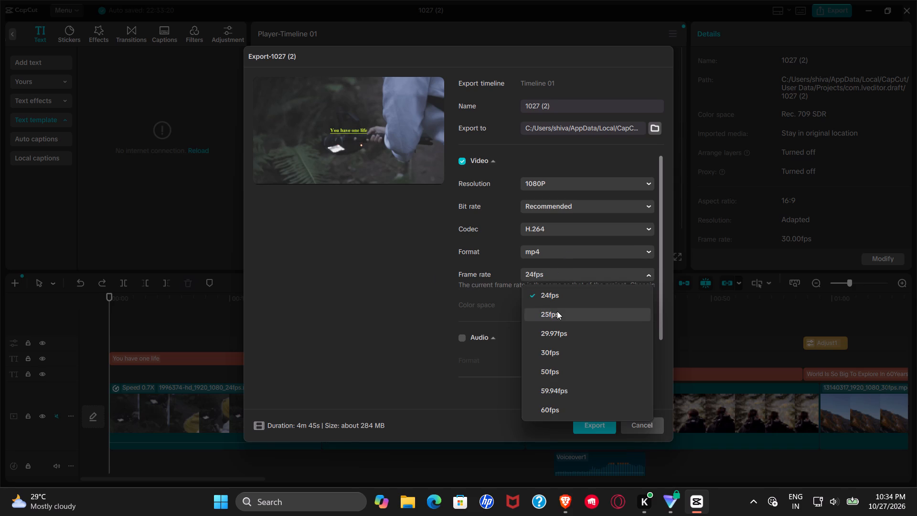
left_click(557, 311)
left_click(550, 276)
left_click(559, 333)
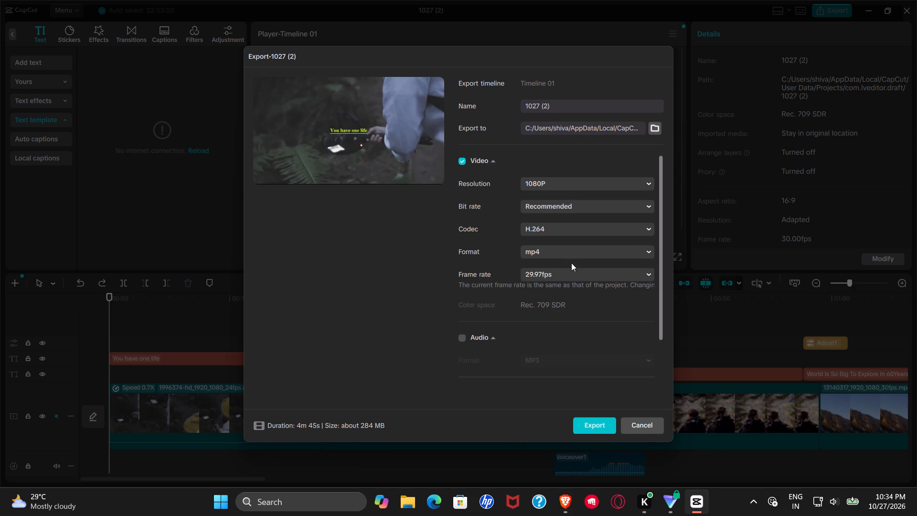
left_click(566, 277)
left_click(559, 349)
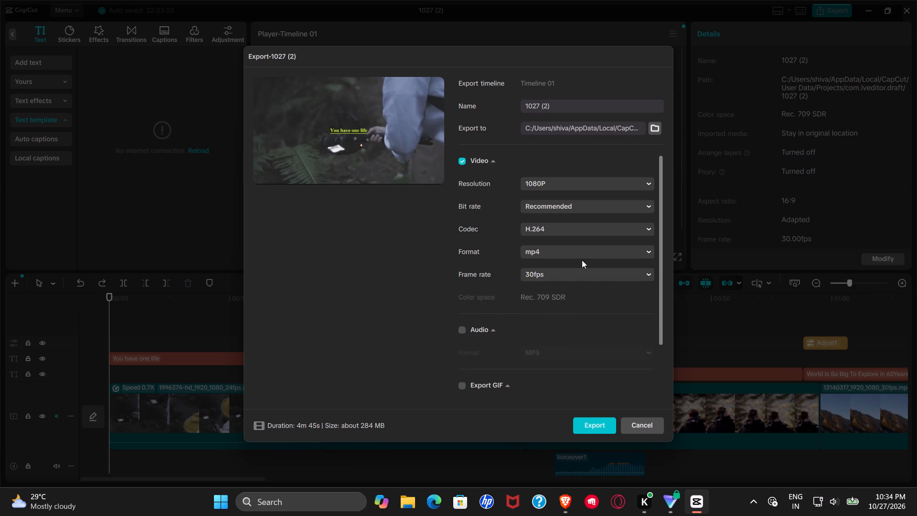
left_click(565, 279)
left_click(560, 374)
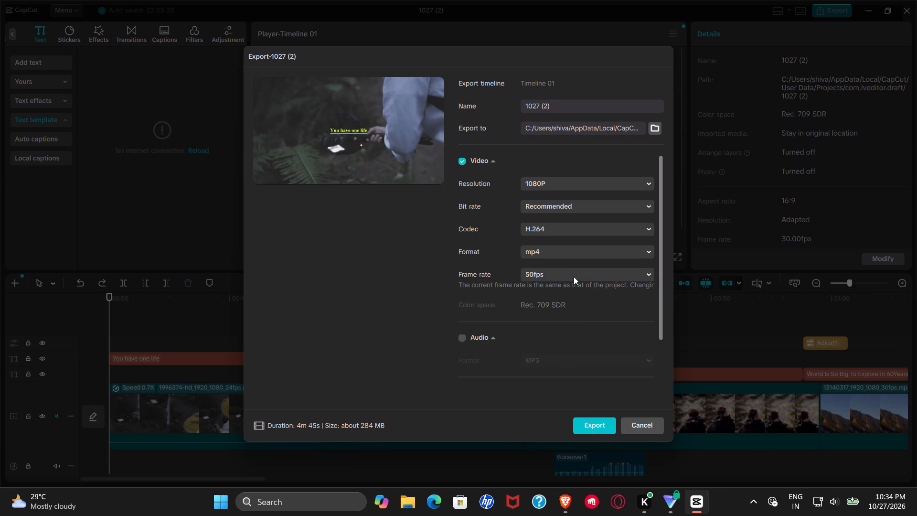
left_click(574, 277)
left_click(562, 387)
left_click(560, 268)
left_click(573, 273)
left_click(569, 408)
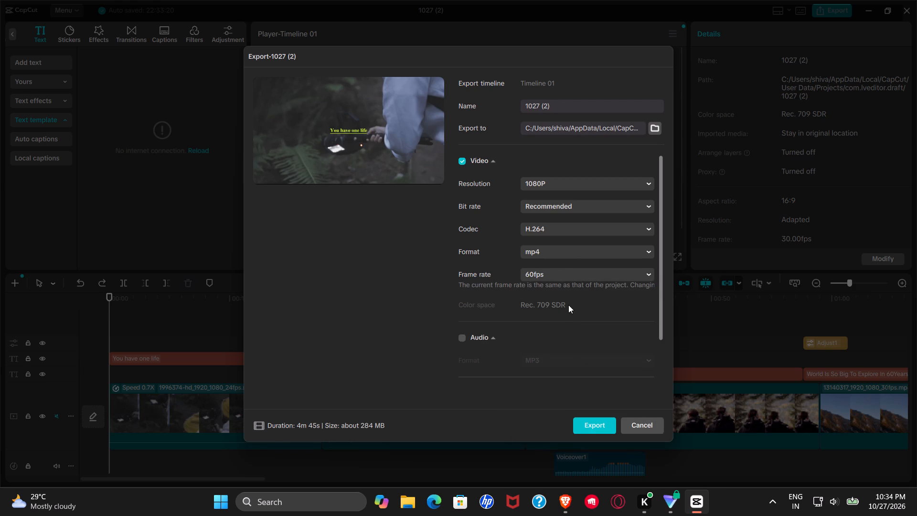
Set the export frame rate to 59.94fps.
left_click(559, 275)
left_click(576, 393)
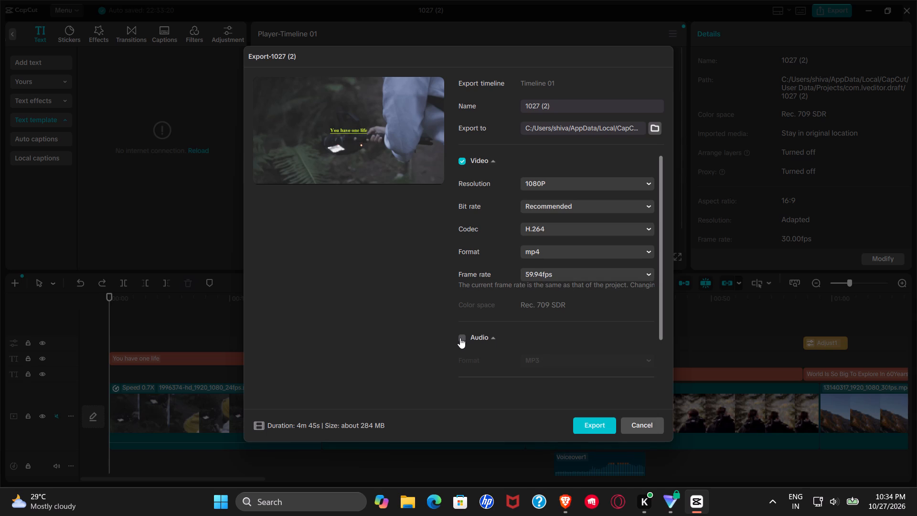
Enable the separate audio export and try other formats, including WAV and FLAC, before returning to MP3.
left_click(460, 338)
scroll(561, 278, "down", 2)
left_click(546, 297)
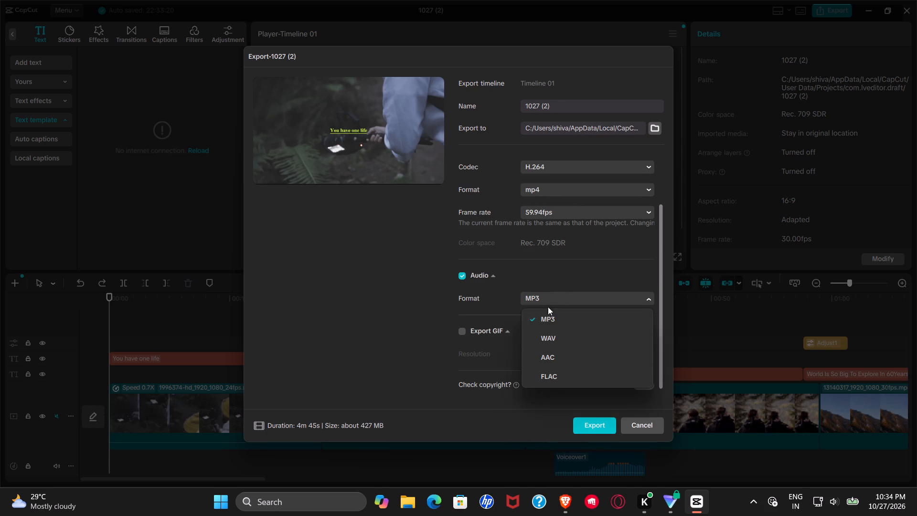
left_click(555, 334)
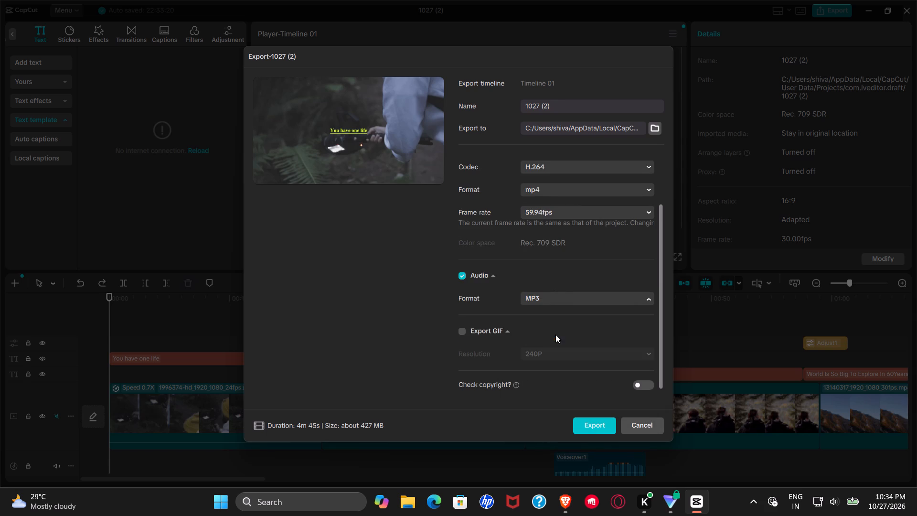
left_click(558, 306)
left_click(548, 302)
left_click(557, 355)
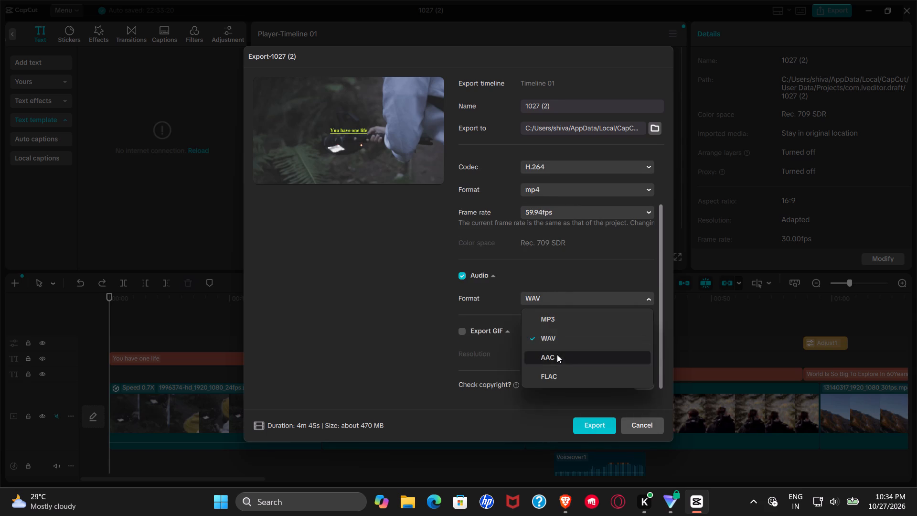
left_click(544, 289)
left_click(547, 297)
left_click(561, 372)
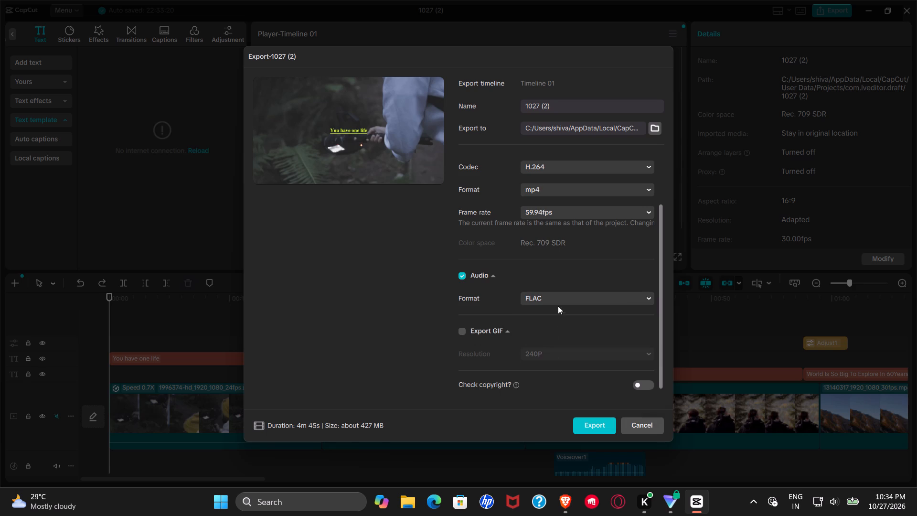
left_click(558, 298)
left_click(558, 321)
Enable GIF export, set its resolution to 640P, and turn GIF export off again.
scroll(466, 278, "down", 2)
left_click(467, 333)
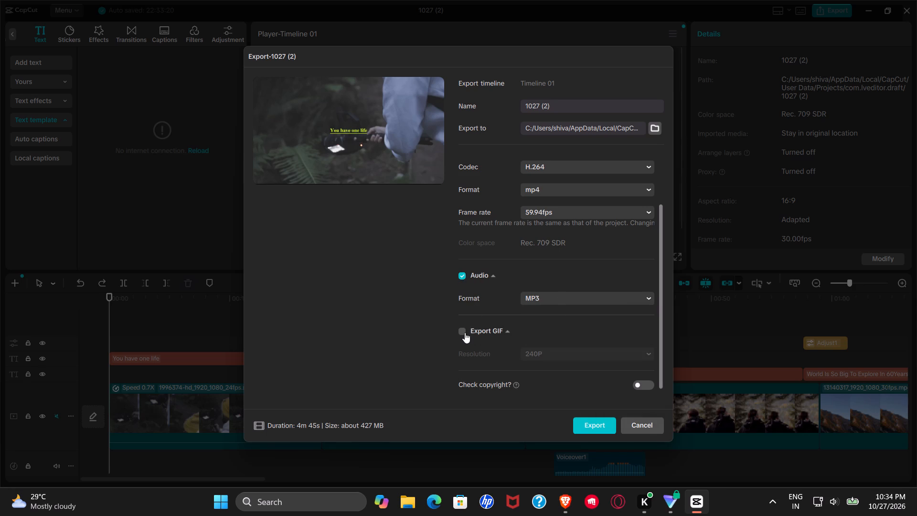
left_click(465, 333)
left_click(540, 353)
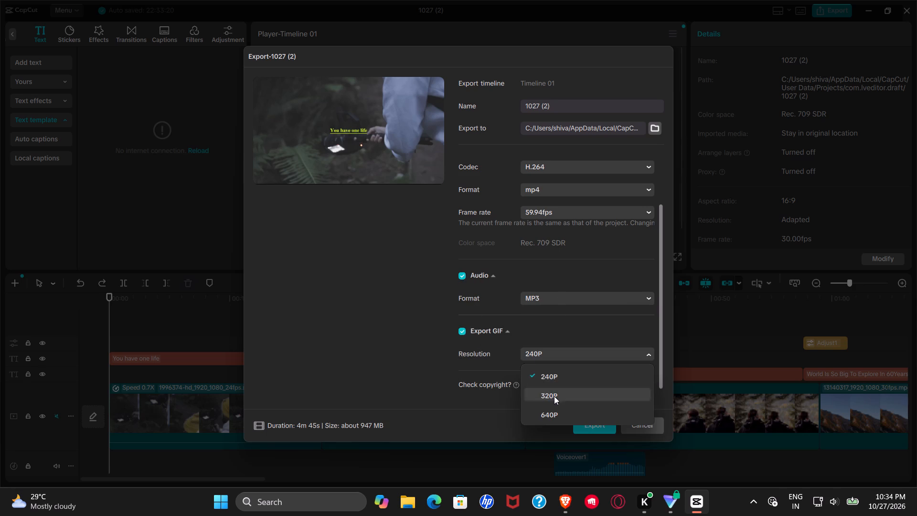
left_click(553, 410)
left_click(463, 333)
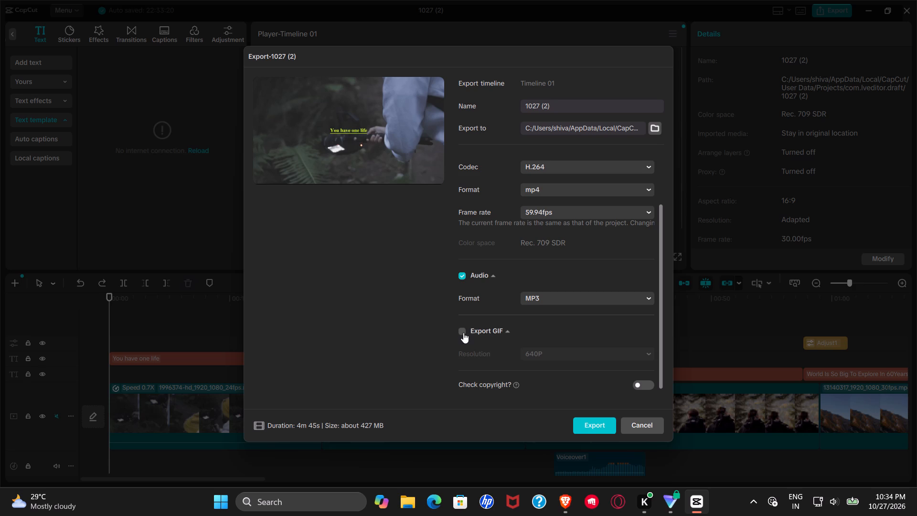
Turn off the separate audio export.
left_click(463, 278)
Turn on the copyright check for the export.
scroll(542, 349, "down", 2)
left_click(640, 390)
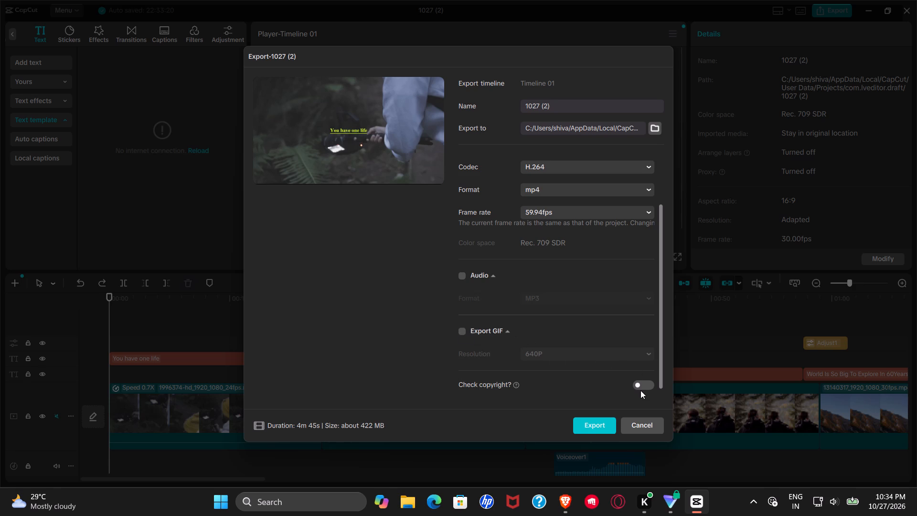
left_click(638, 387)
scroll(567, 313, "down", 4)
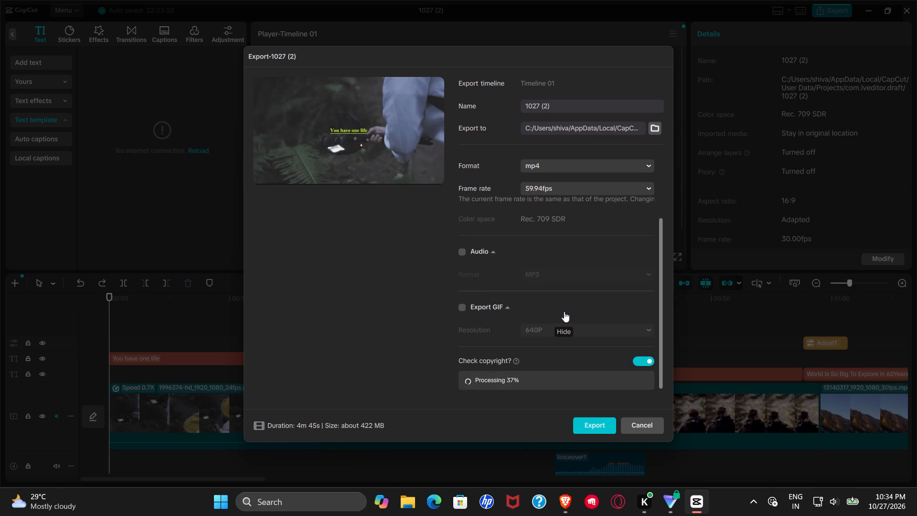
Turn off the copyright check for the export.
left_click(640, 356)
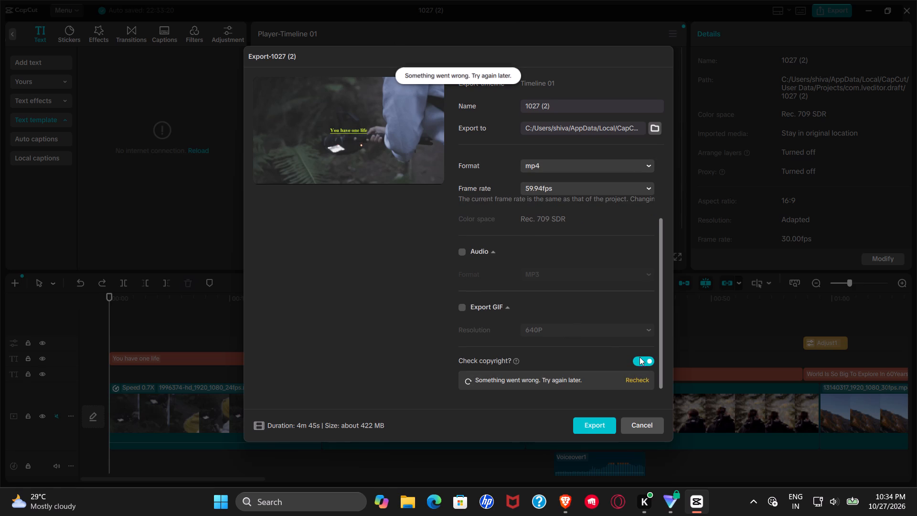
left_click(639, 355)
left_click(647, 359)
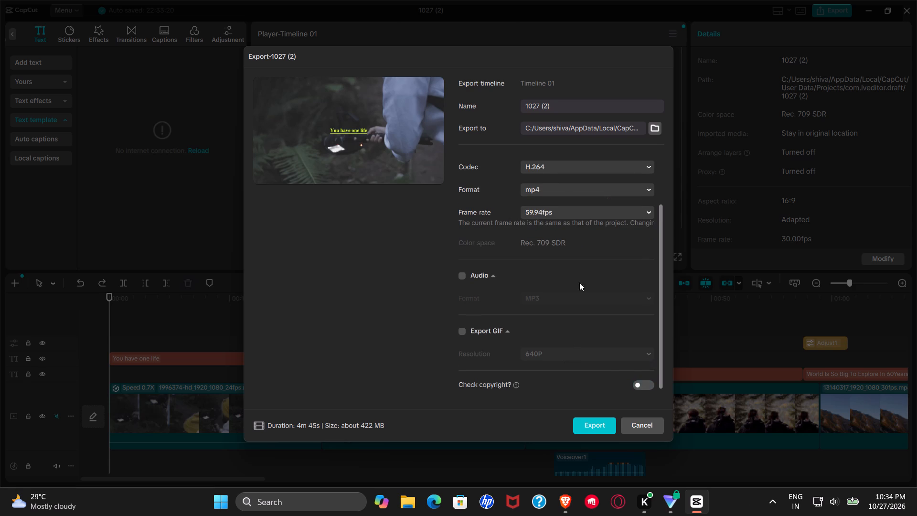
Create a folder named SHARP FOR ED in the Videos folder and choose it as the export location.
scroll(577, 282, "up", 8)
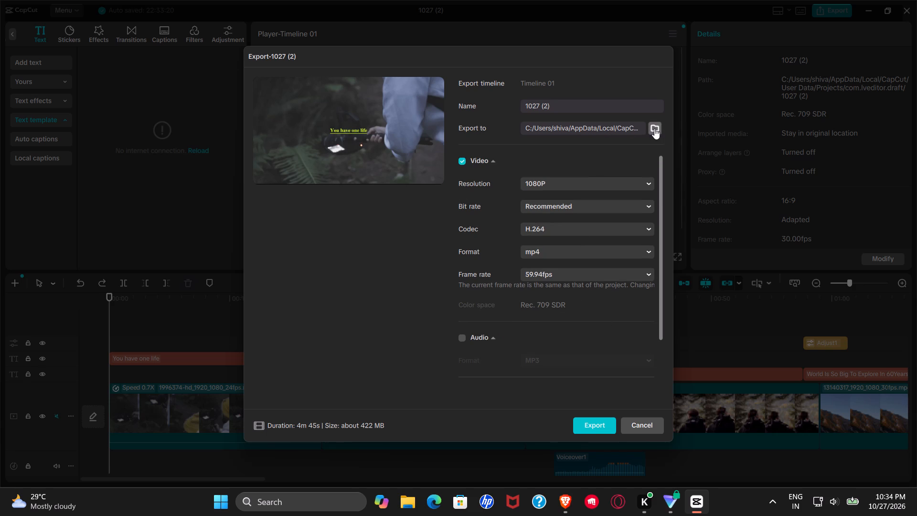
left_click(656, 129)
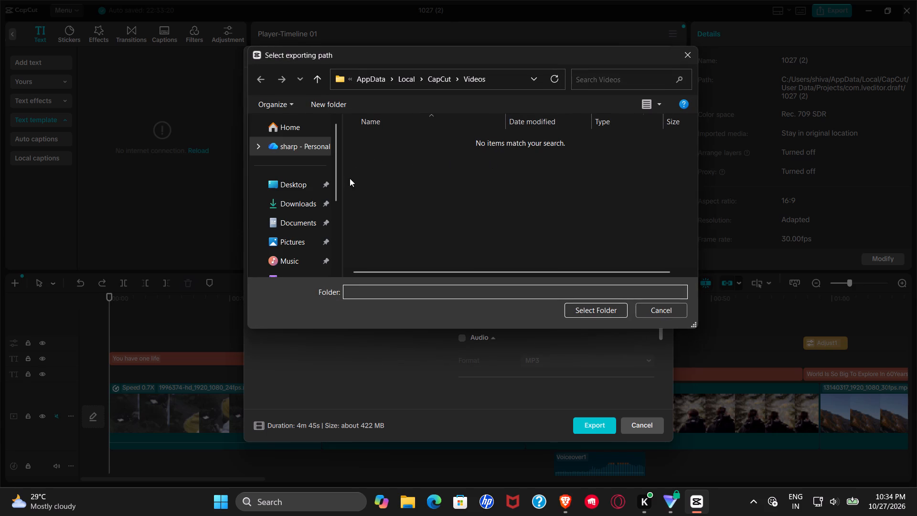
scroll(356, 177, "down", 2)
scroll(394, 149, "up", 1)
left_click(339, 101)
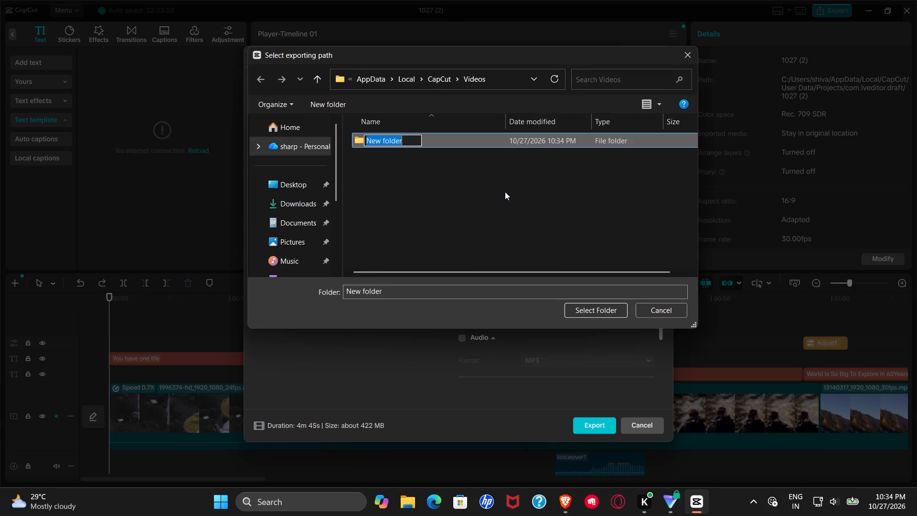
key("BackSpace")
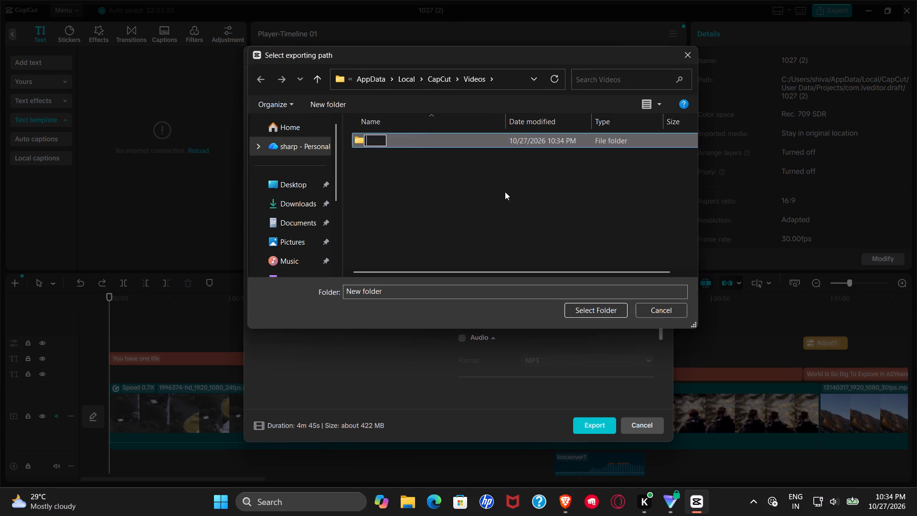
type("SHARP FOR")
key("space")
type("ED")
key("Return")
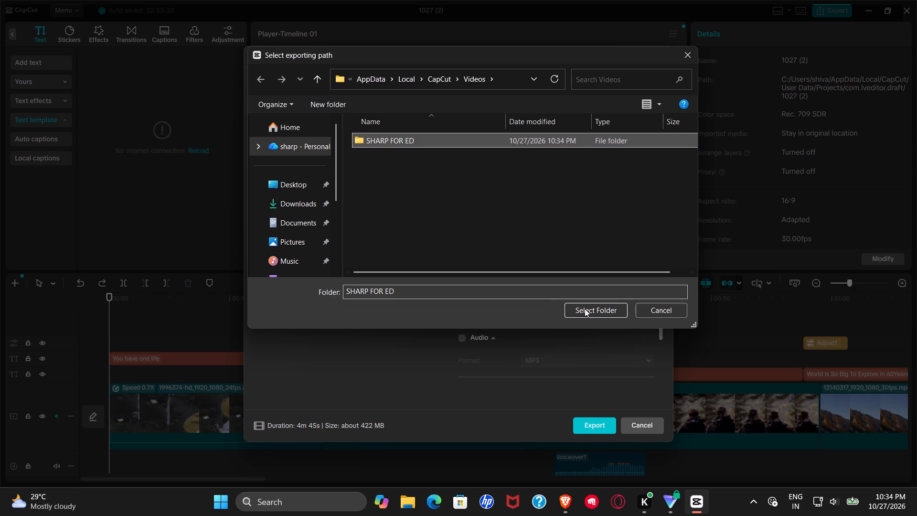
left_click(587, 312)
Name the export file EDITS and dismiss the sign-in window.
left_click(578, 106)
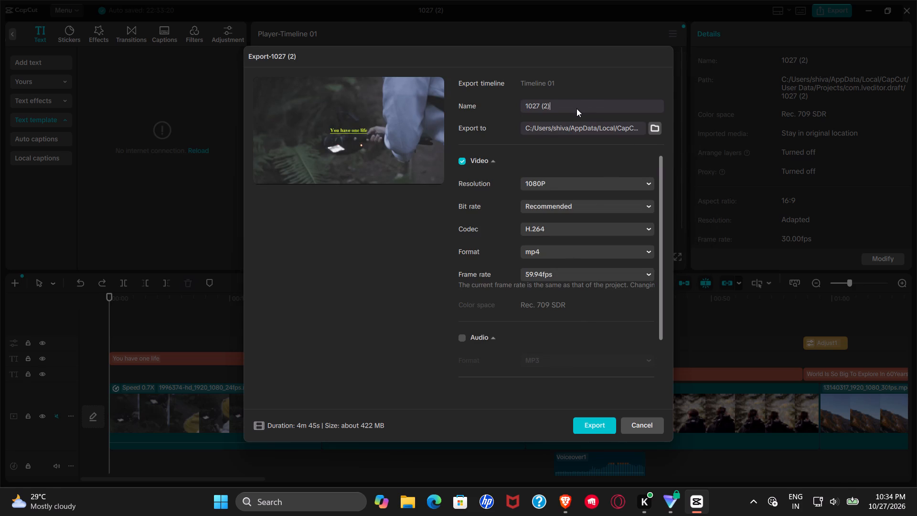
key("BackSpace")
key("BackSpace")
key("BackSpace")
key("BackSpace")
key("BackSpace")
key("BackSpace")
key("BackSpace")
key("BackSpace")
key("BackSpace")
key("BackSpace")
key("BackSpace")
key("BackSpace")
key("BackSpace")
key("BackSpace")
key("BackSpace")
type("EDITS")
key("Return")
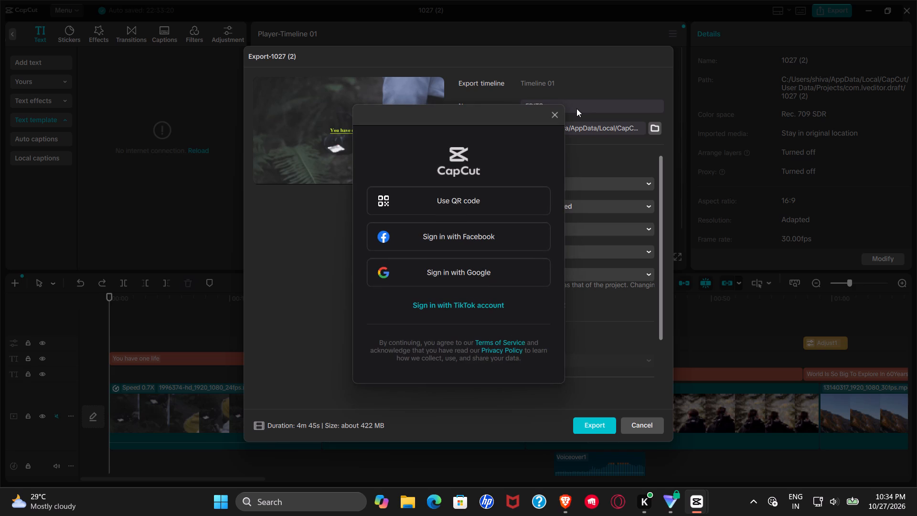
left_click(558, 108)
Cancel the export and return to the timeline.
left_click(579, 100)
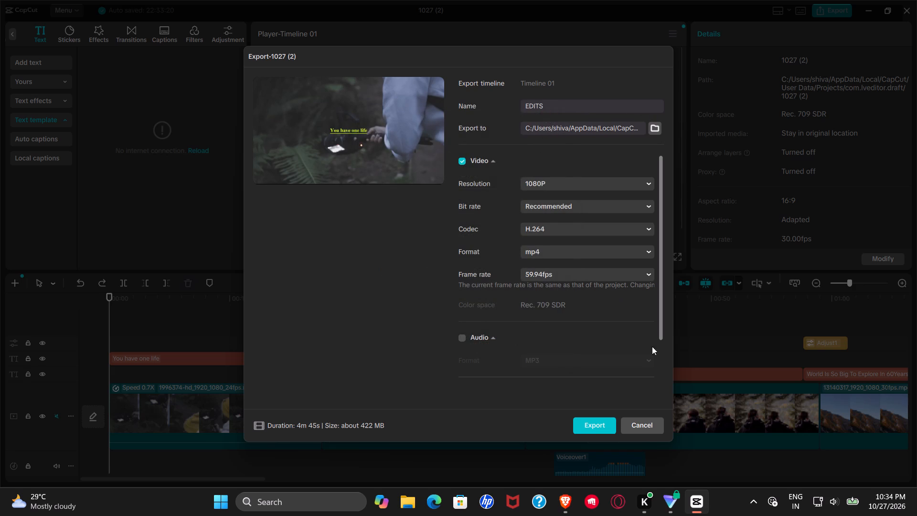
left_click(574, 371)
scroll(554, 325, "down", 3)
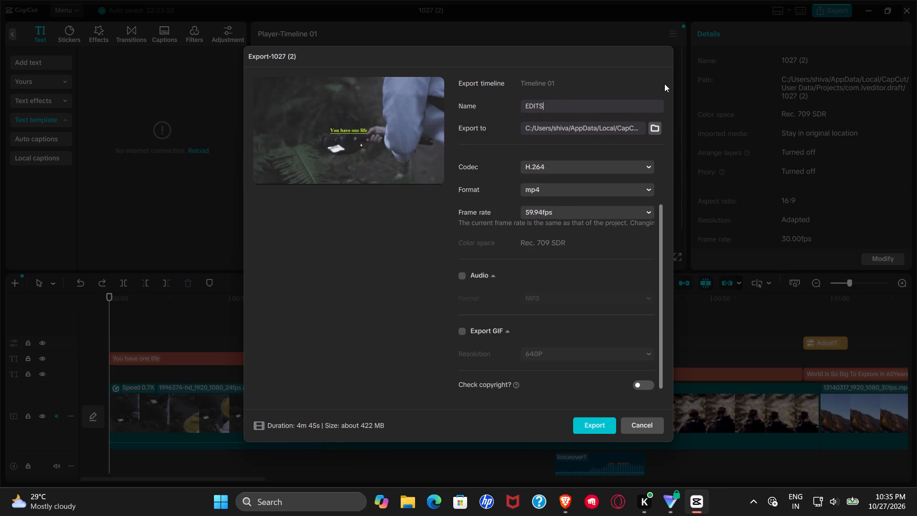
left_click(634, 424)
Review the titles at several points along the whole timeline, from the opening clip to past the middle.
scroll(408, 368, "down", 2)
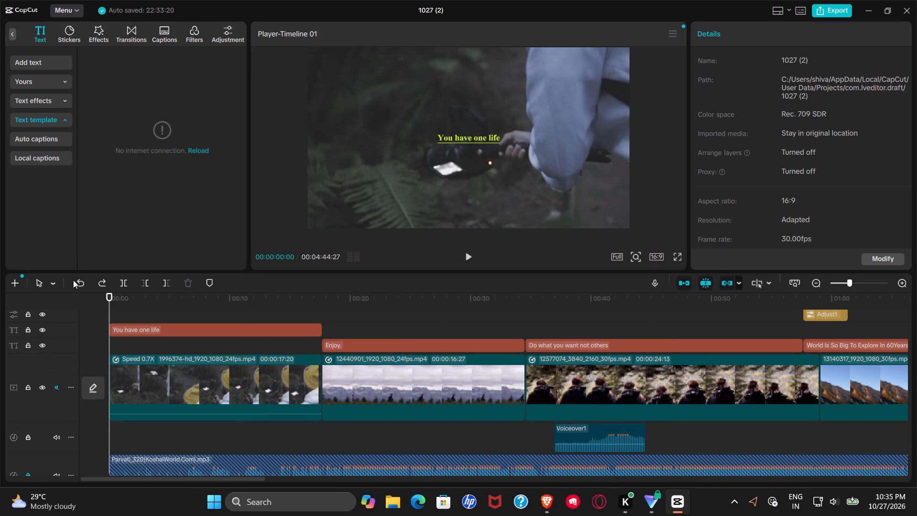
left_click_drag(109, 299, 331, 314)
scroll(339, 352, "down", 19, "ctrl")
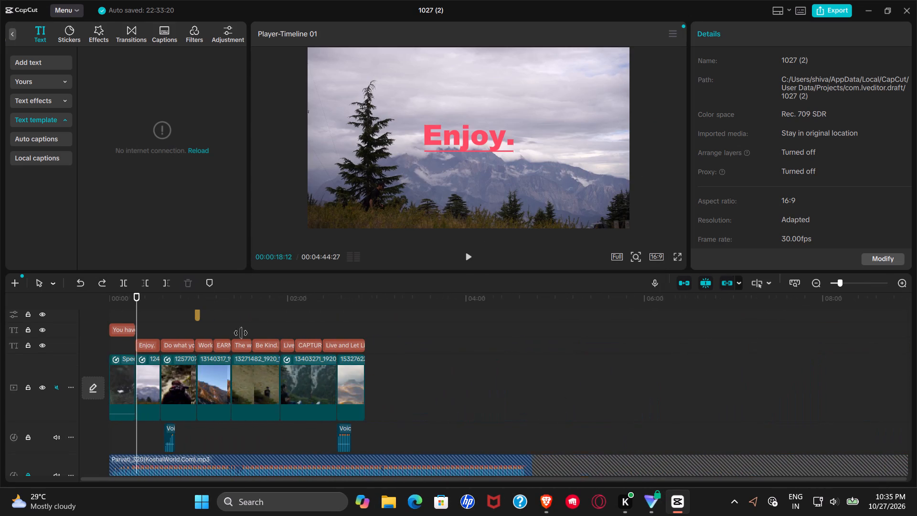
left_click(156, 297, "ctrl")
left_click(174, 312)
left_click(254, 322)
left_click(191, 326)
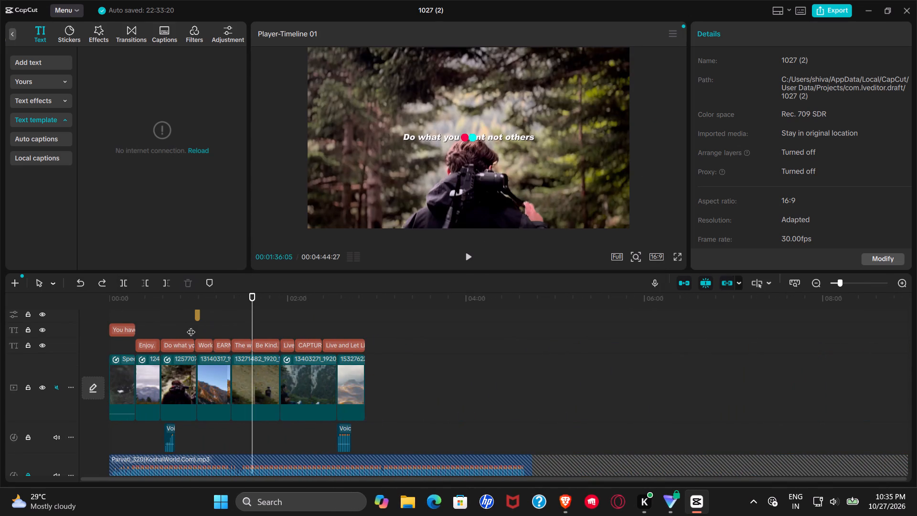
Set the font size of the "World Is So Big To Explore In 60Years" title to 10.
left_click(219, 329)
left_click(207, 333)
left_click(212, 349)
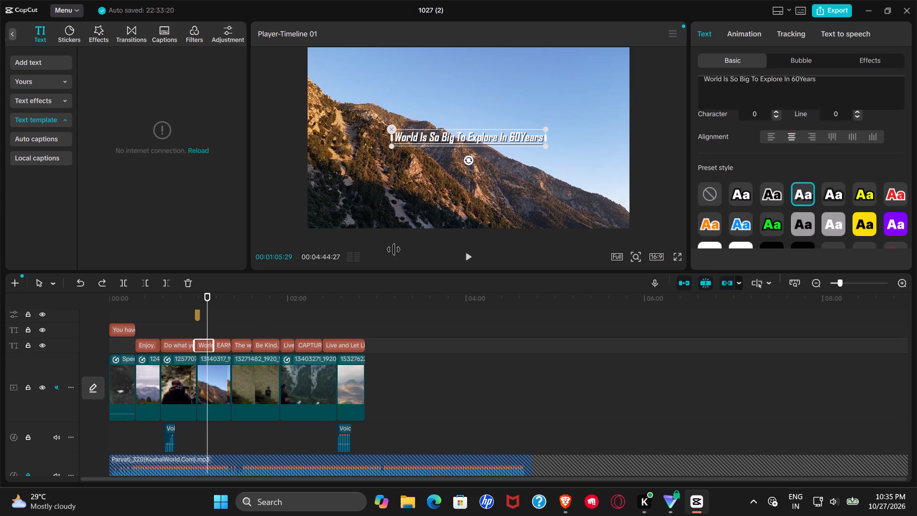
scroll(803, 139, "up", 3)
left_click(834, 98)
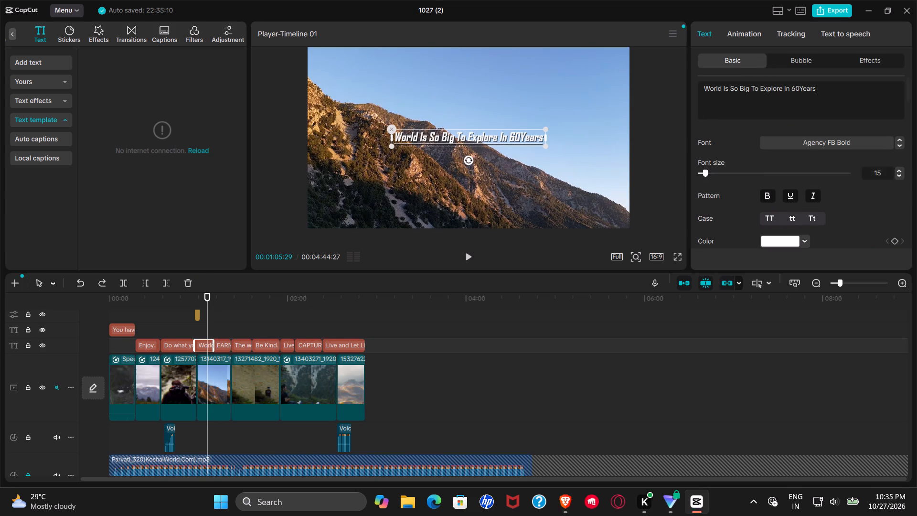
triple_click(896, 175)
triple_click(900, 168)
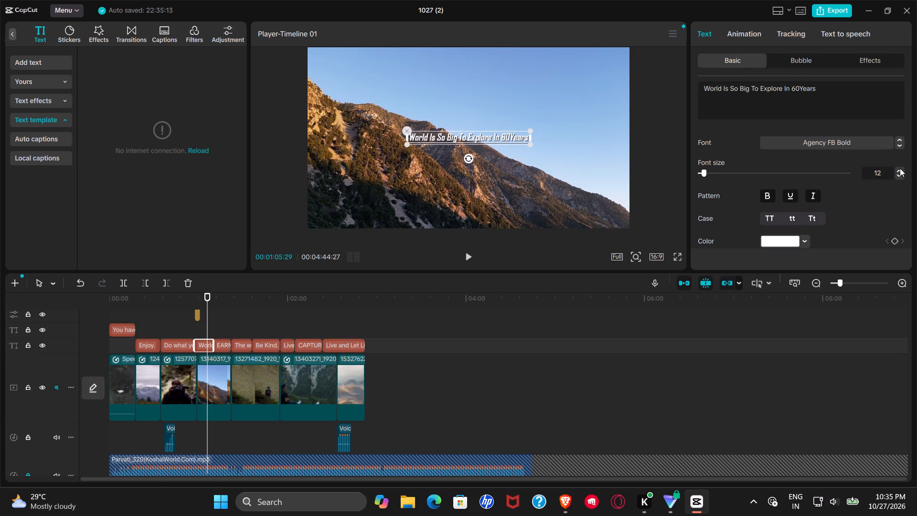
left_click(900, 183)
double_click(897, 174)
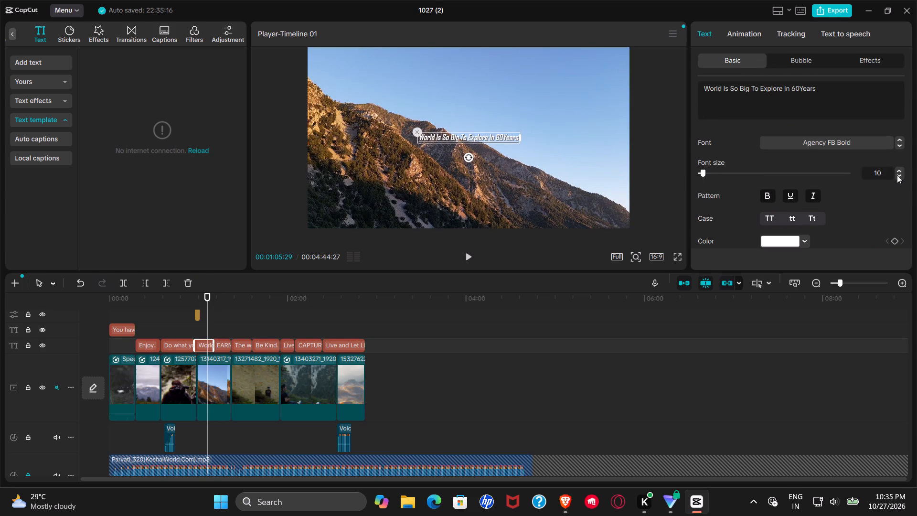
Set the font size of the "The world will be easier to explore" title to 16.
left_click(248, 322)
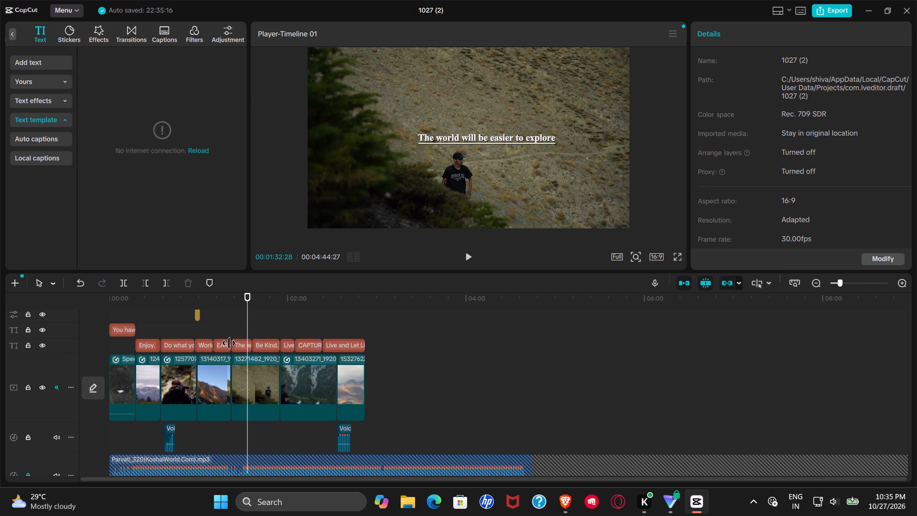
left_click(236, 343)
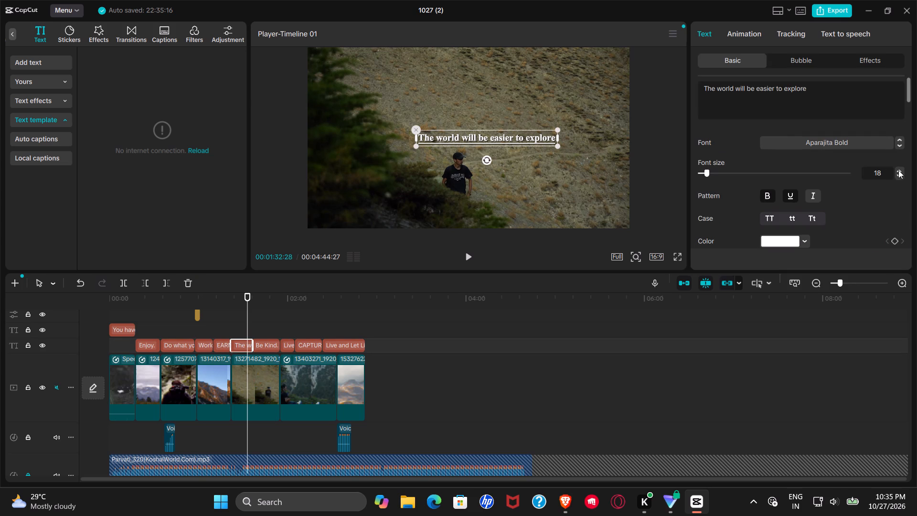
left_click(898, 170)
triple_click(899, 180)
left_click(902, 172)
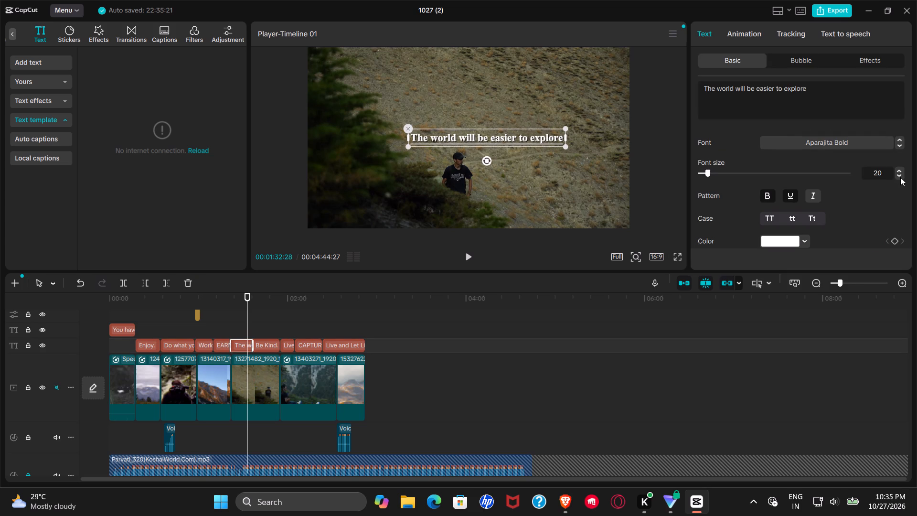
triple_click(900, 177)
double_click(900, 178)
left_click(900, 178)
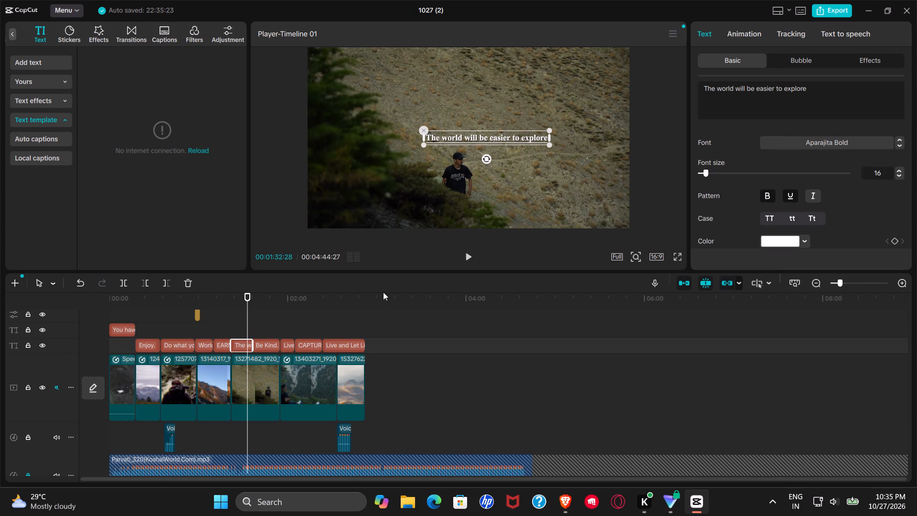
Set the font size of the "Be Kind." title to 12.
left_click(301, 301)
left_click_drag(279, 321, 276, 331)
left_click(262, 332)
left_click(295, 333)
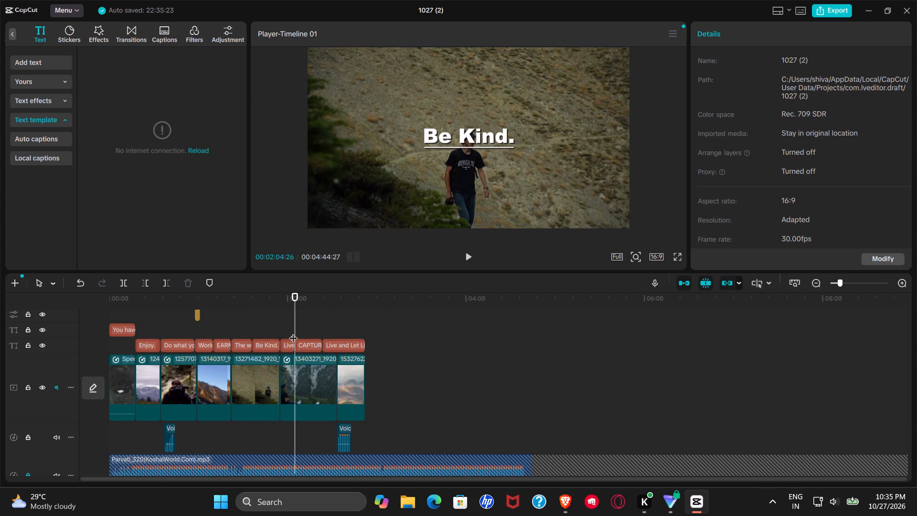
left_click(266, 331)
left_click(274, 356)
left_click(273, 347)
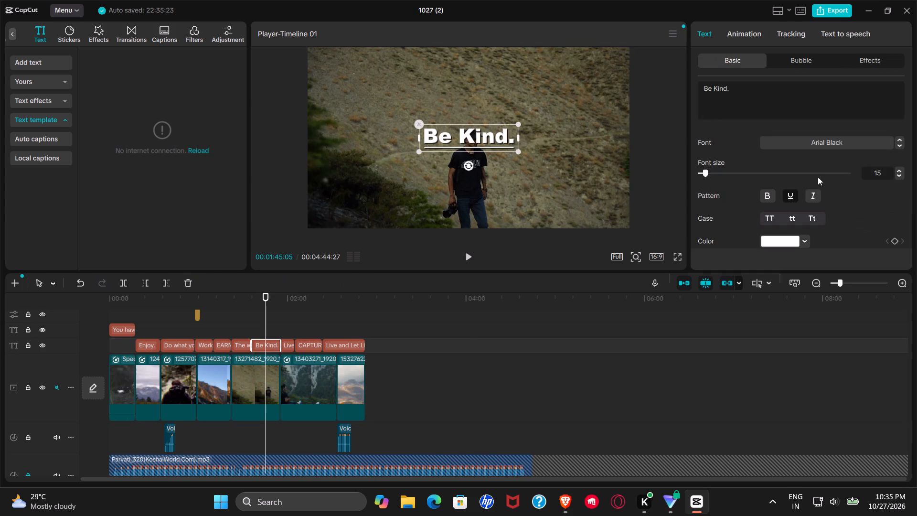
double_click(898, 174)
triple_click(898, 174)
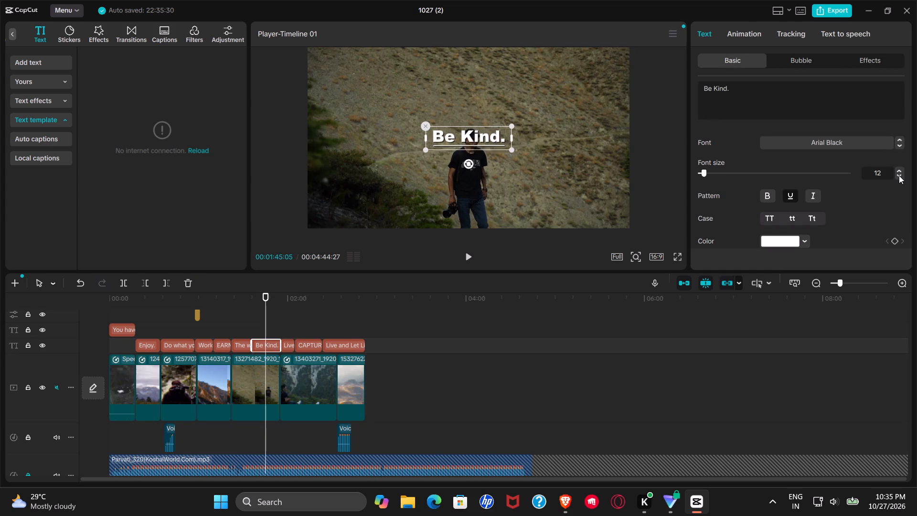
Try other fonts on the closing "Live and Let Live." title and settle on Arial Narrow Bold.
left_click(295, 319)
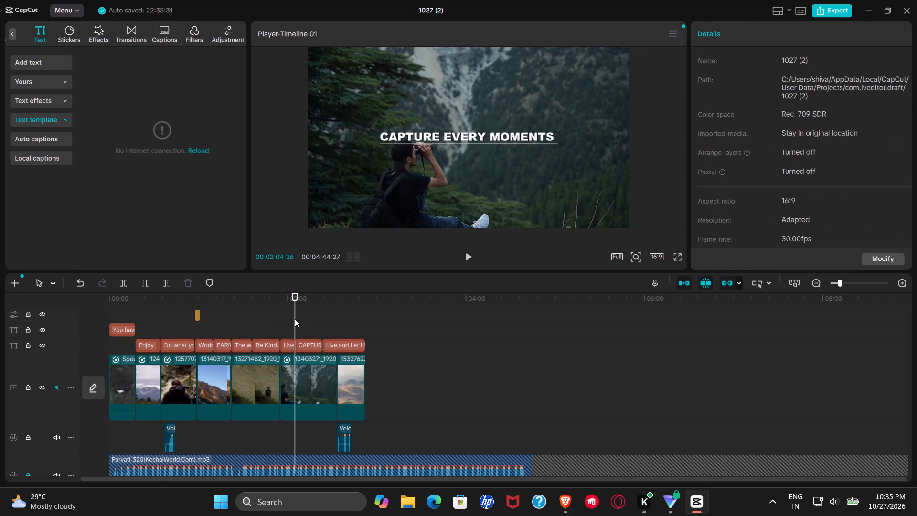
left_click(285, 319)
left_click(299, 322)
left_click(311, 322)
left_click(343, 327)
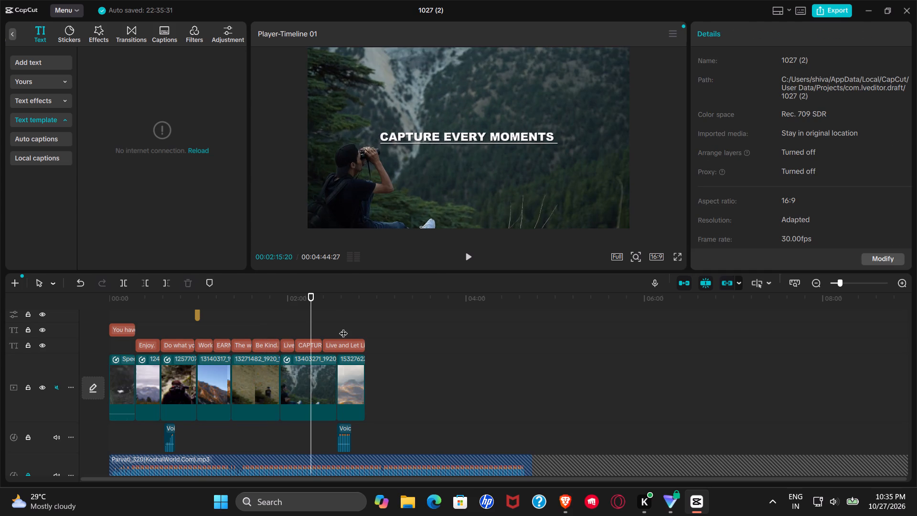
left_click(343, 345)
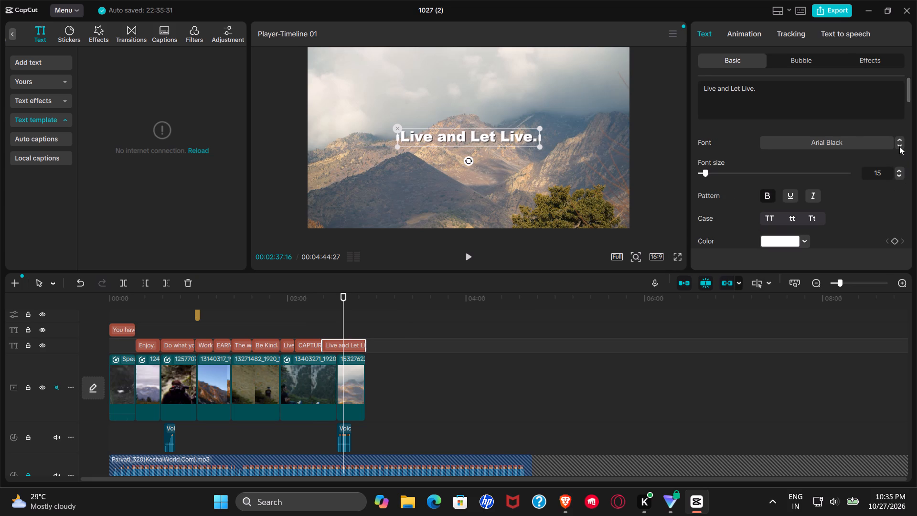
triple_click(899, 146)
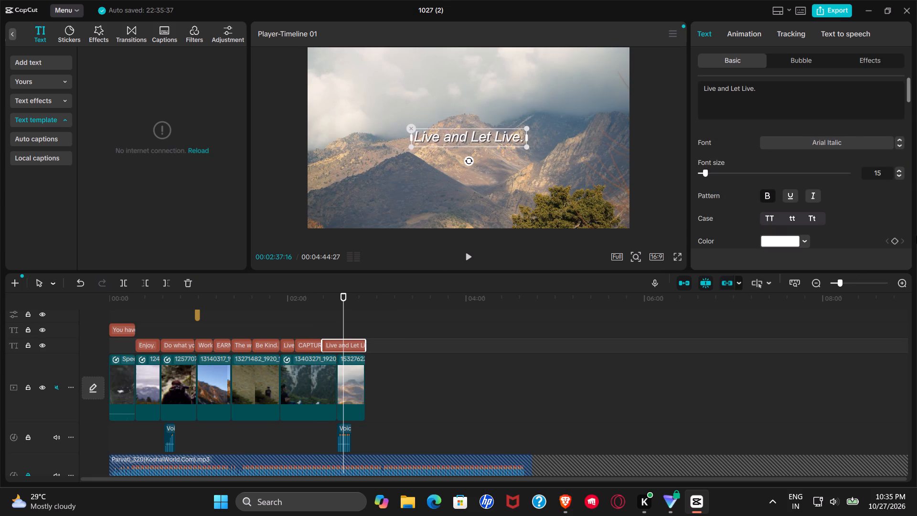
left_click(899, 144)
left_click(899, 144)
left_click(899, 144)
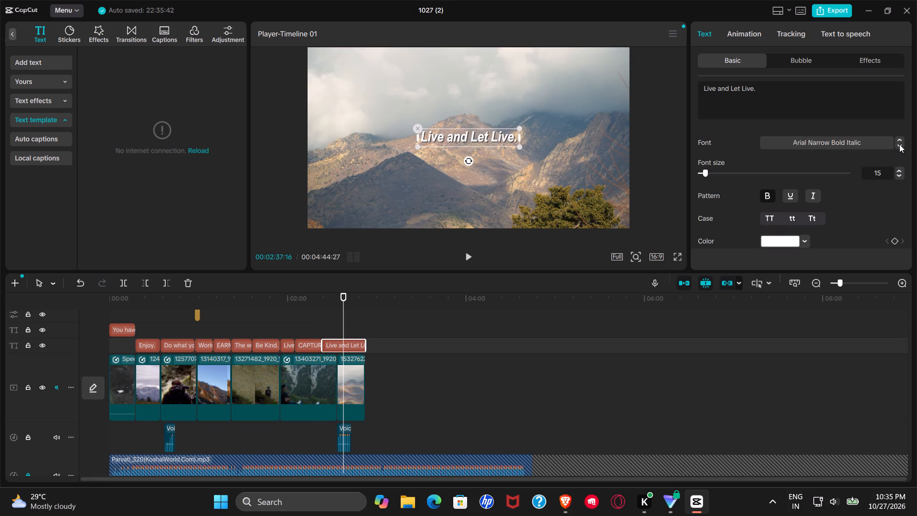
left_click(903, 136)
Set the font size of the "Live and Let Live." title to 18.
triple_click(900, 168)
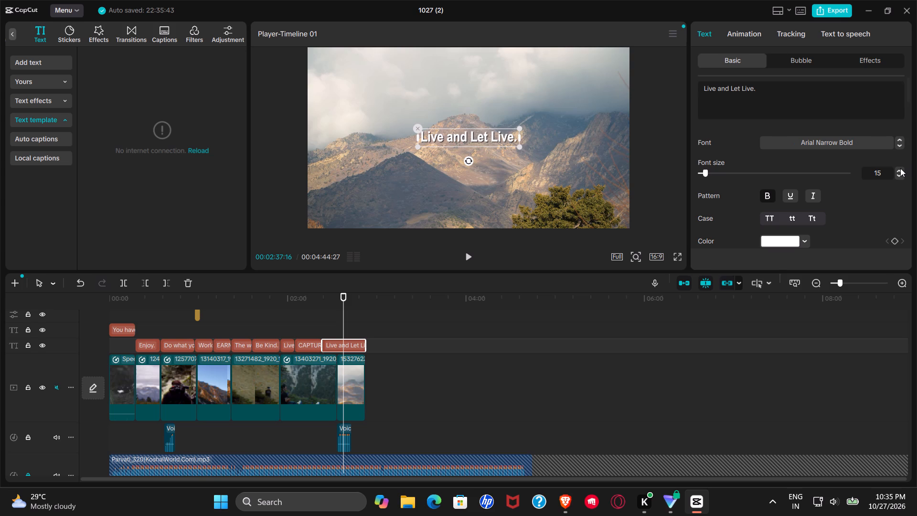
left_click(900, 168)
left_click(899, 169)
double_click(899, 169)
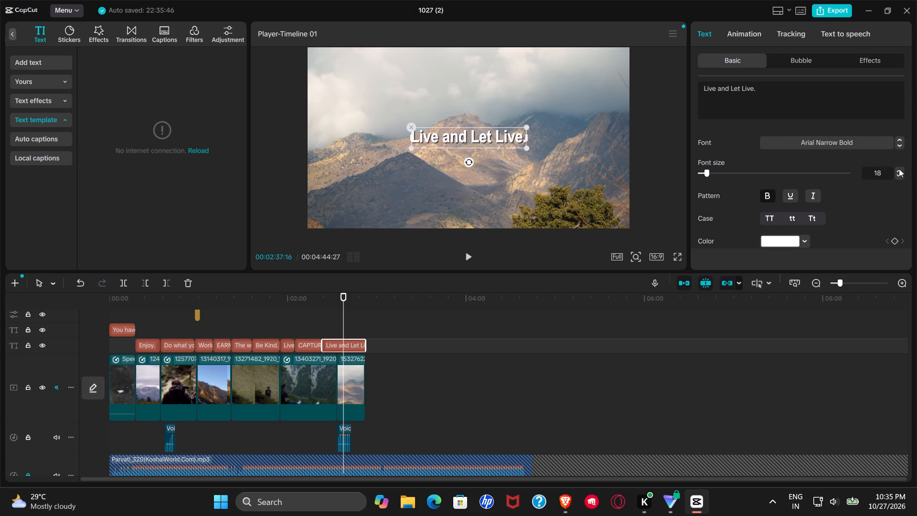
Play the video in full screen from the "CAPTURE EVERY MOMENTS" title.
left_click(310, 313)
left_click(484, 248)
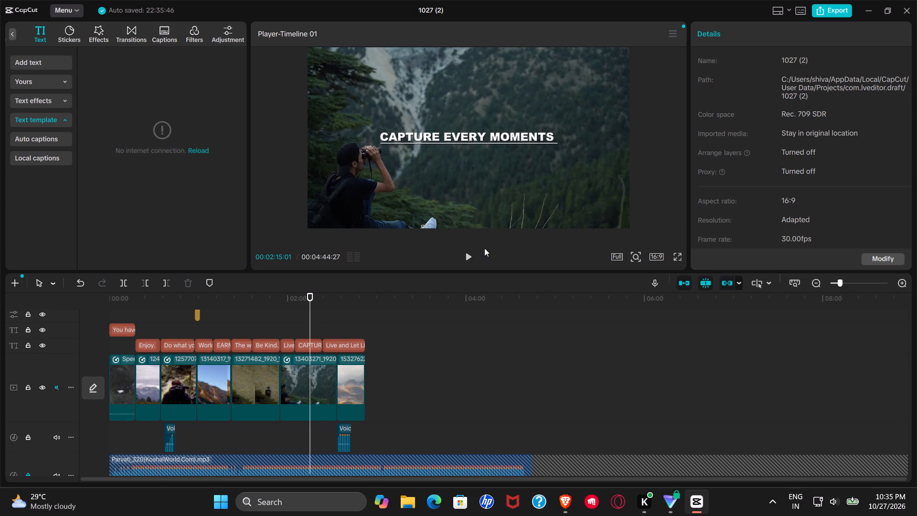
left_click(473, 251)
left_click(673, 262)
left_click(681, 259)
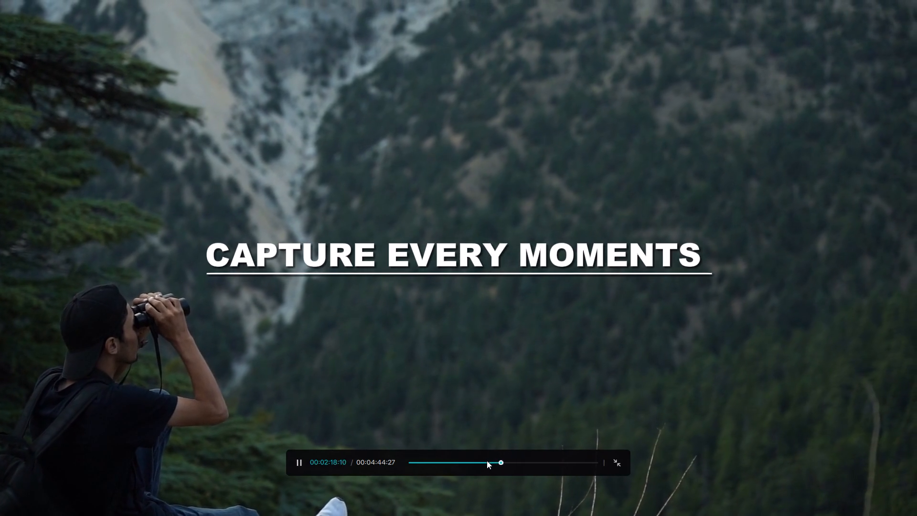
Review the "EARN MONEY" and "You have one life" parts of the video in full screen and exit full screen.
left_click(459, 463)
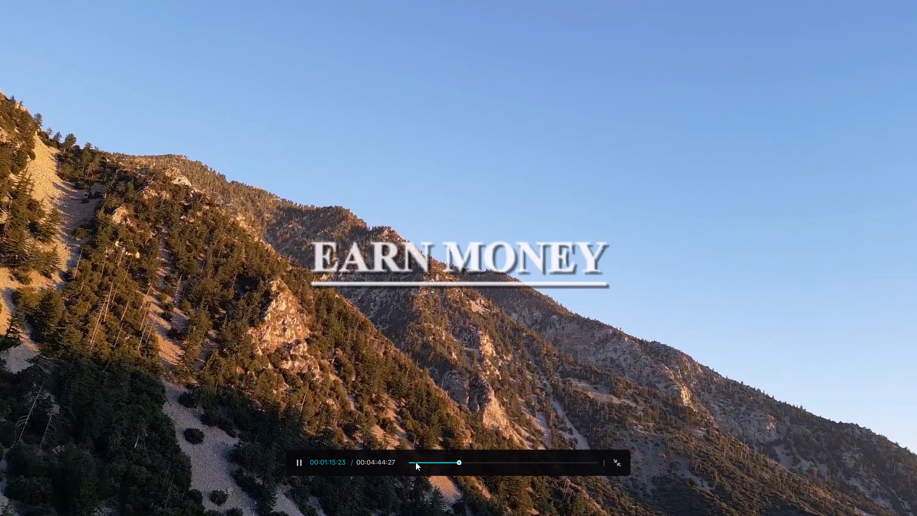
left_click(416, 462)
left_click(624, 462)
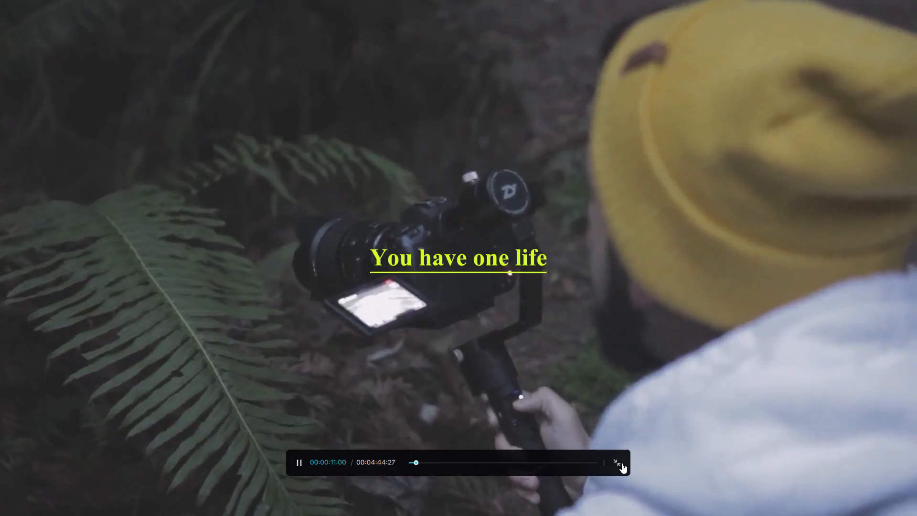
Set the "EARN MONEY" title's font size to 23 and its font to Aparajita Bold Italic.
left_click(176, 319)
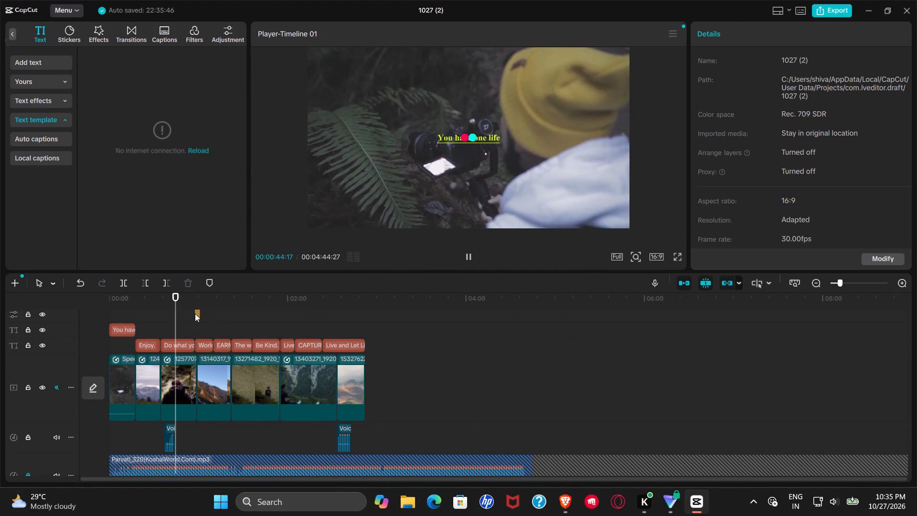
left_click(206, 313)
left_click(224, 328)
left_click(228, 338)
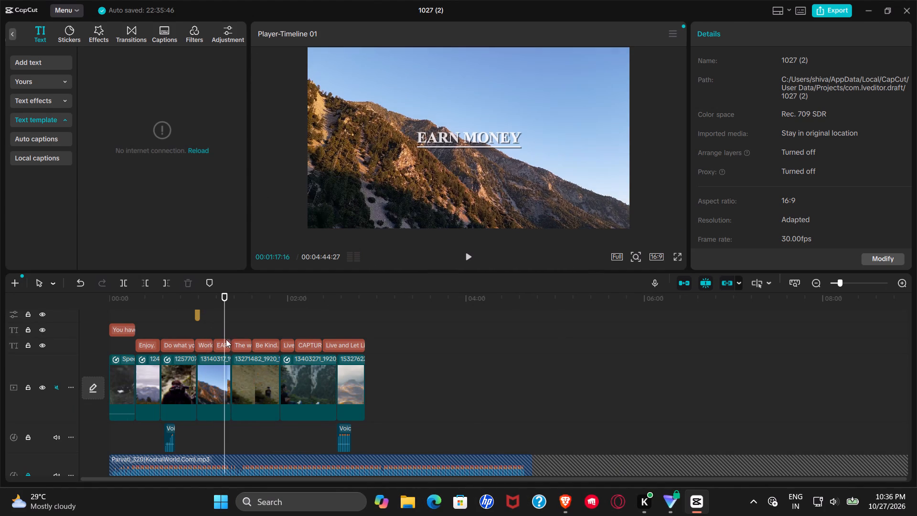
left_click(221, 347)
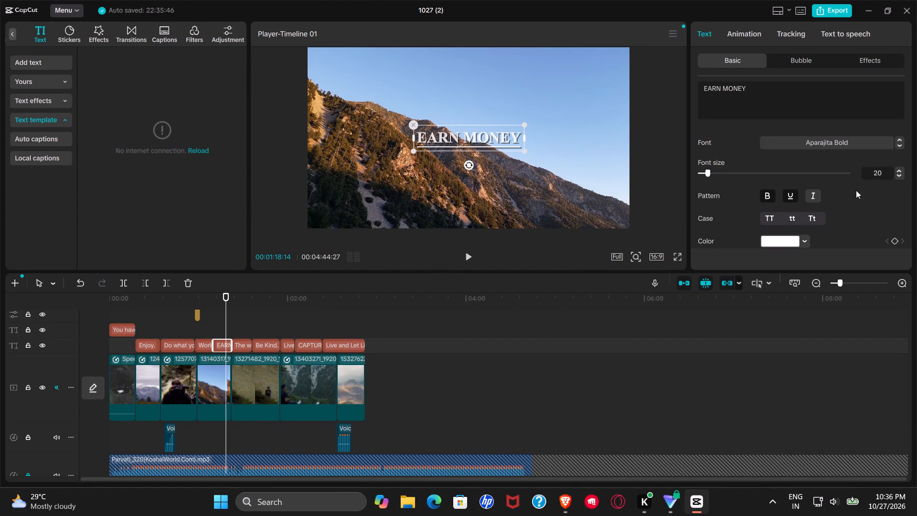
triple_click(902, 172)
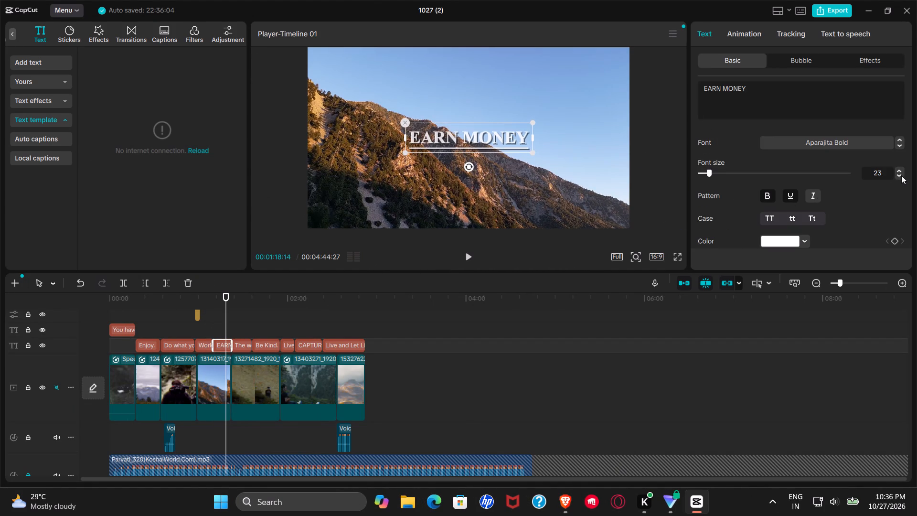
left_click(903, 147)
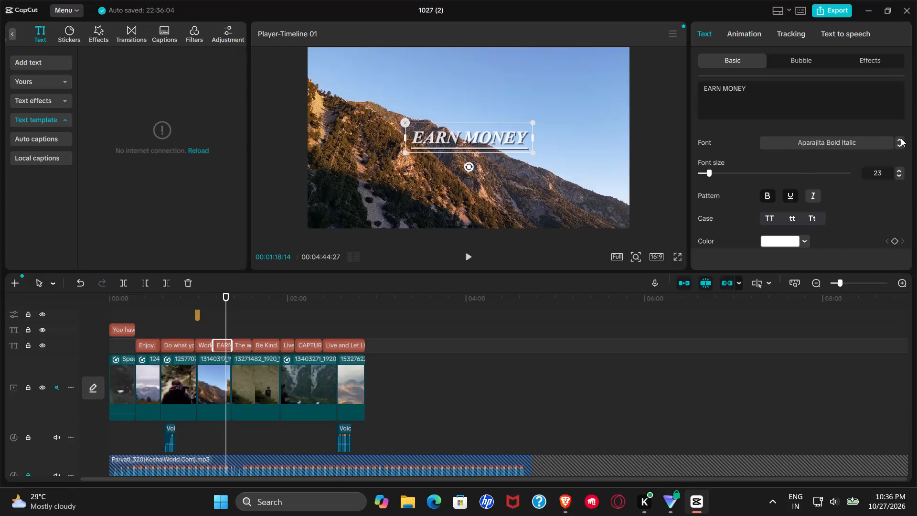
Apply the plain white preset style with a dark shadow to the "EARN MONEY" title and turn off its Blend setting.
scroll(876, 160, "down", 3)
left_click(797, 178)
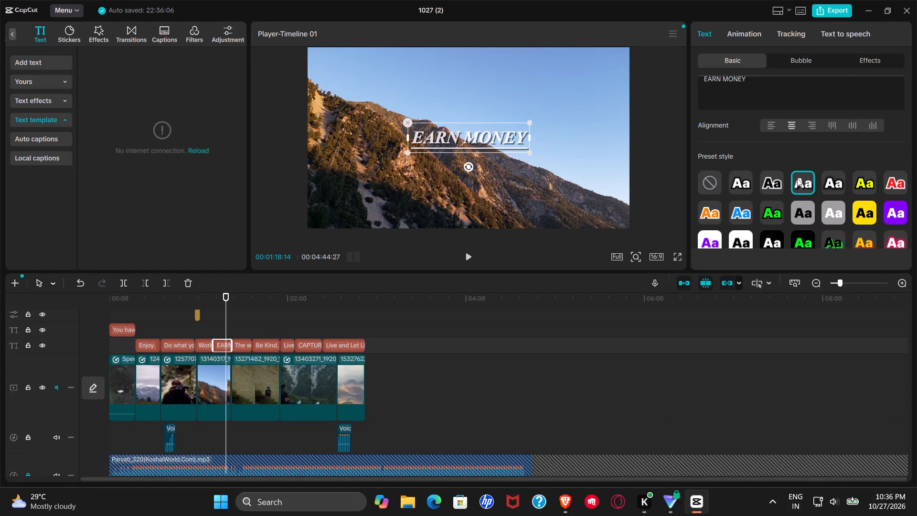
scroll(797, 179, "down", 3)
scroll(728, 196, "down", 1)
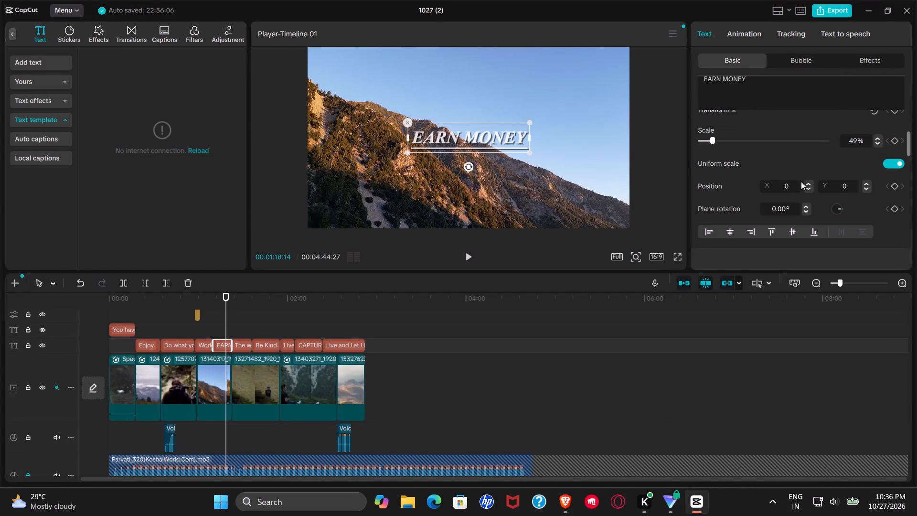
scroll(759, 154, "down", 2)
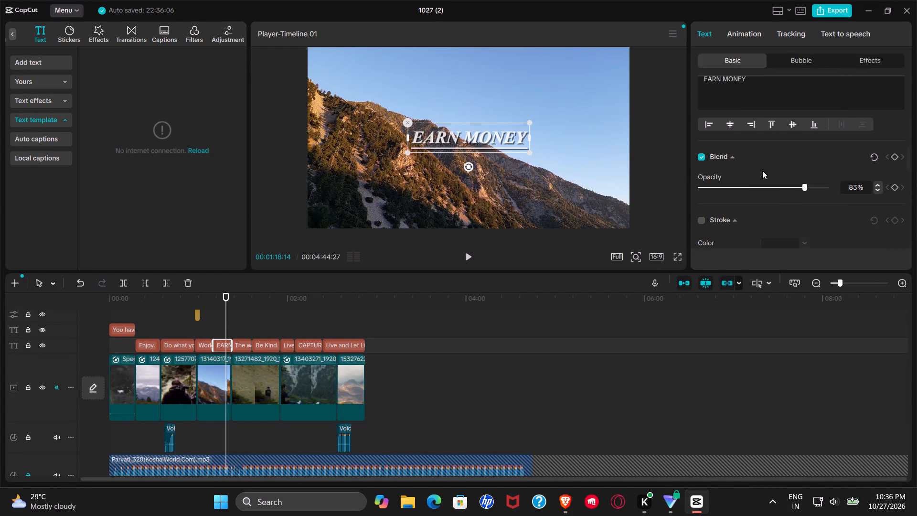
left_click(703, 156)
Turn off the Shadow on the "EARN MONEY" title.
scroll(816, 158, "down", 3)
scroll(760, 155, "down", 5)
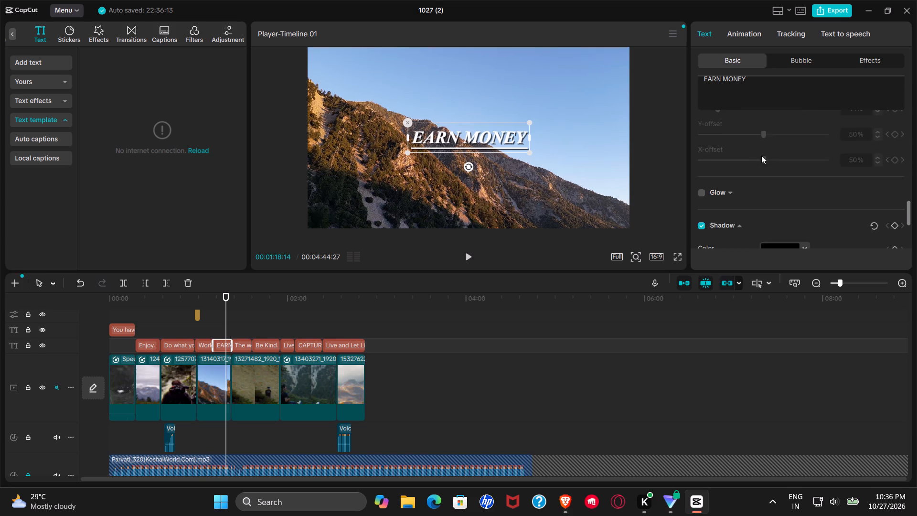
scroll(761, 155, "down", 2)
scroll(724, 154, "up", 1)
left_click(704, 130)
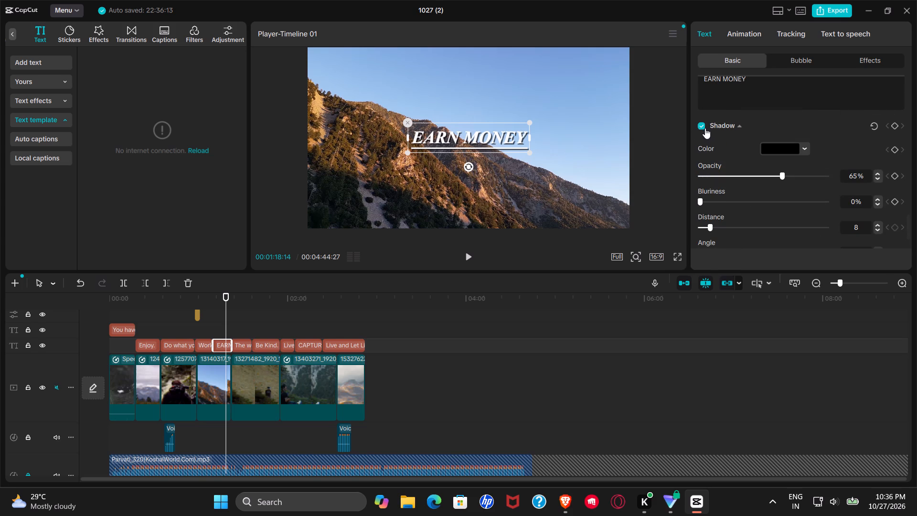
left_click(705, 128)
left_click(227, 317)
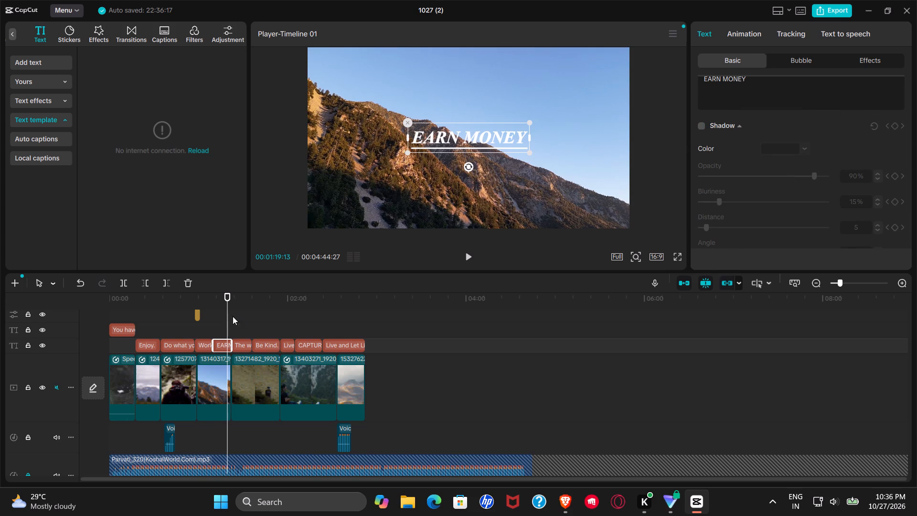
Reapply the white preset style with a dark shadow to the "EARN MONEY" title and play it back.
scroll(805, 166, "up", 17)
scroll(800, 194, "down", 2)
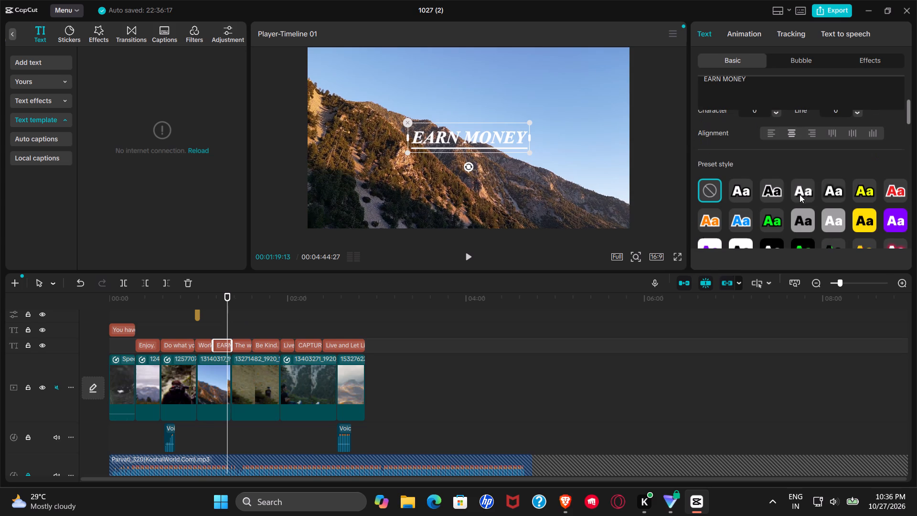
left_click(801, 198)
left_click(227, 323)
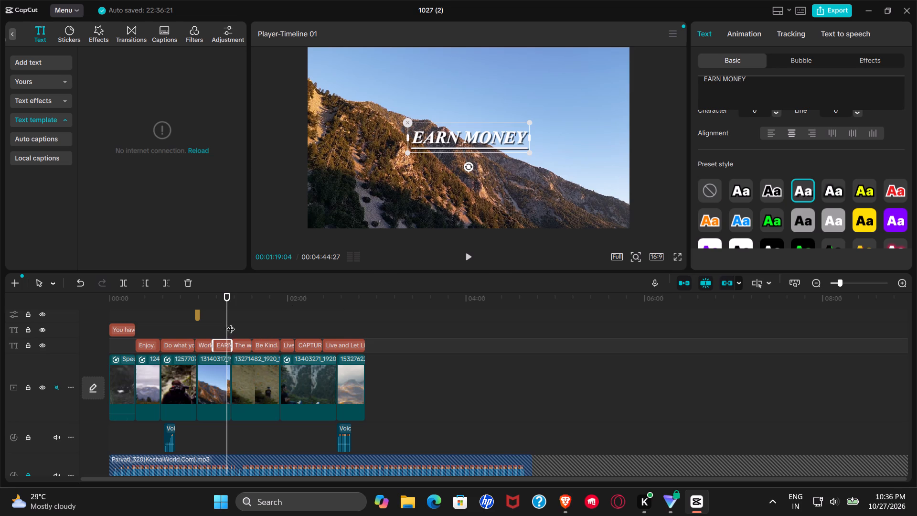
left_click(465, 248)
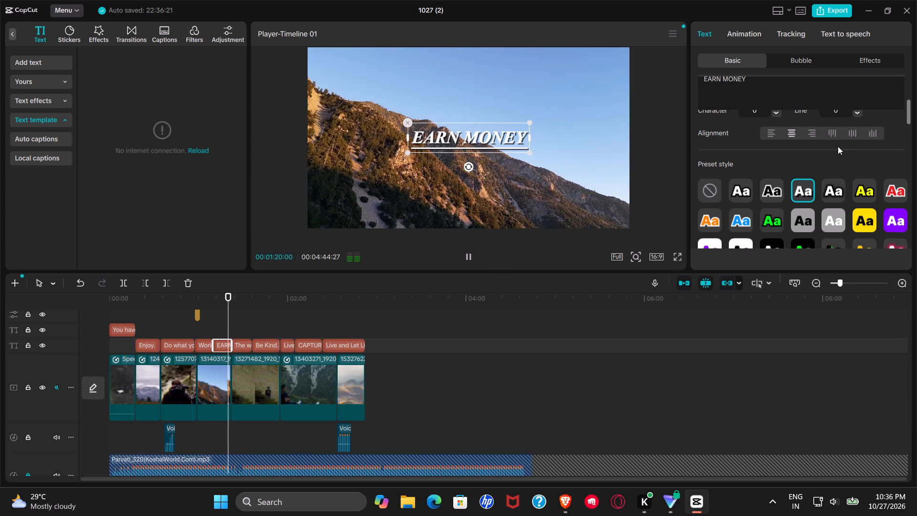
scroll(838, 146, "up", 15)
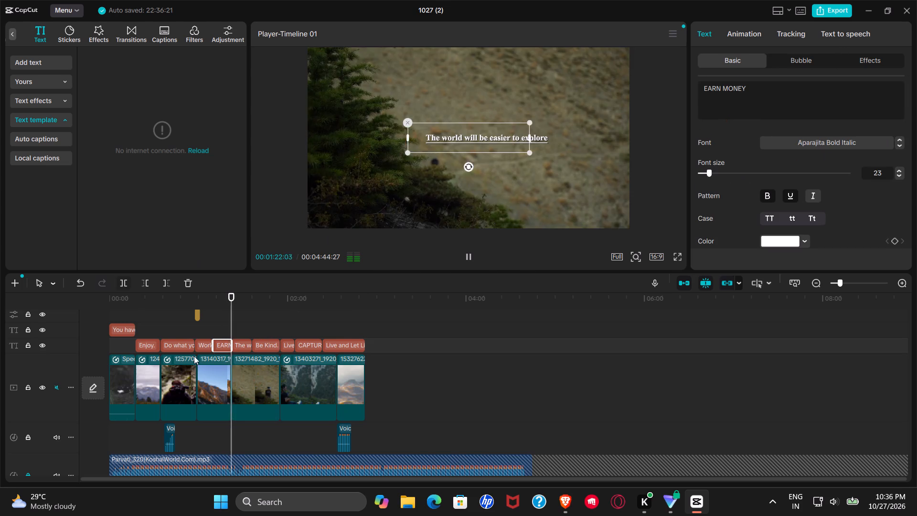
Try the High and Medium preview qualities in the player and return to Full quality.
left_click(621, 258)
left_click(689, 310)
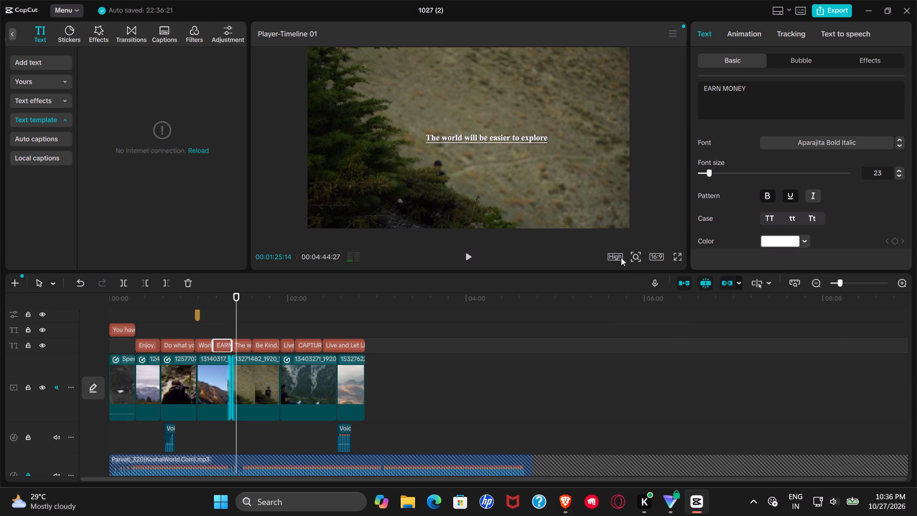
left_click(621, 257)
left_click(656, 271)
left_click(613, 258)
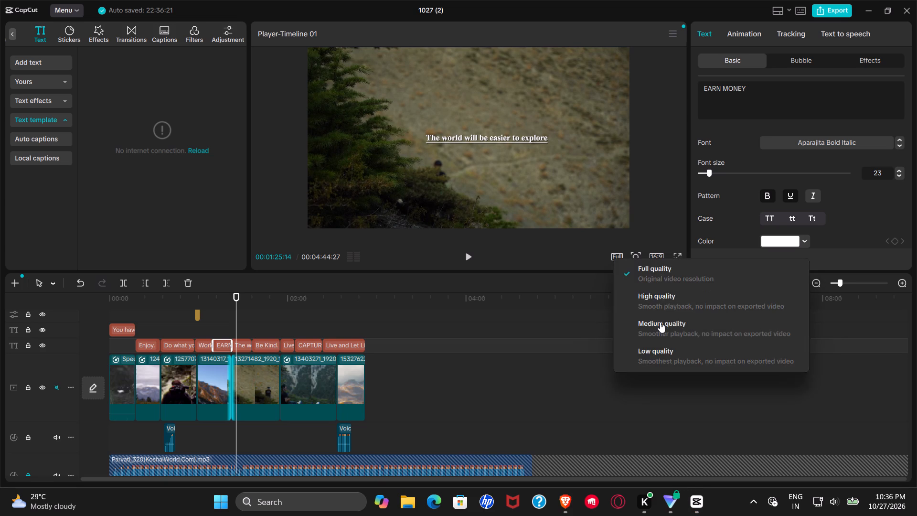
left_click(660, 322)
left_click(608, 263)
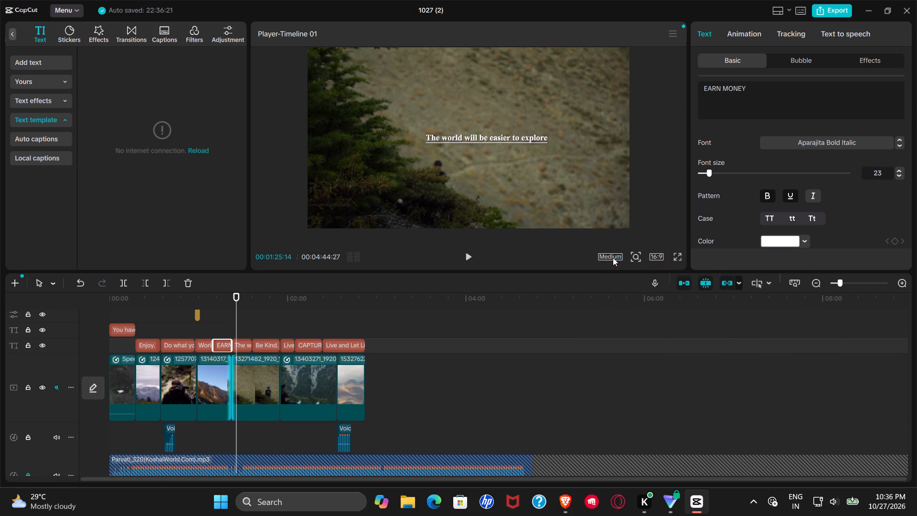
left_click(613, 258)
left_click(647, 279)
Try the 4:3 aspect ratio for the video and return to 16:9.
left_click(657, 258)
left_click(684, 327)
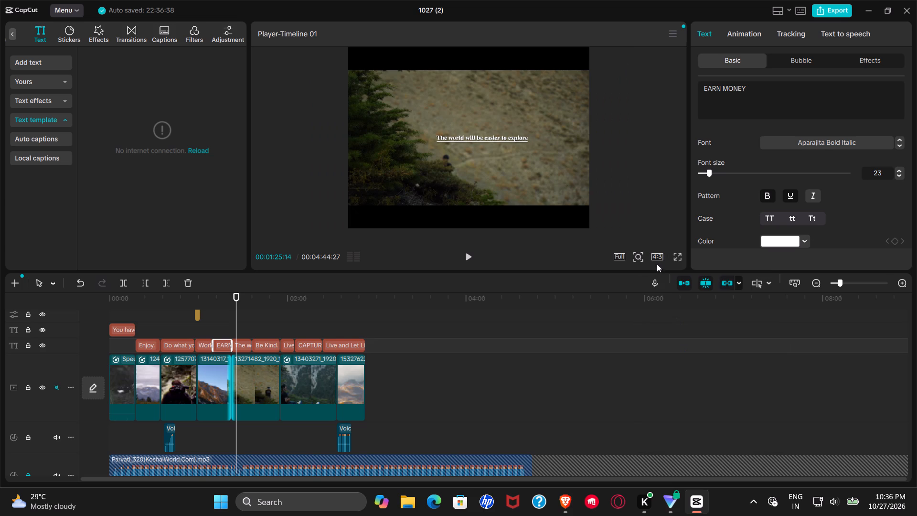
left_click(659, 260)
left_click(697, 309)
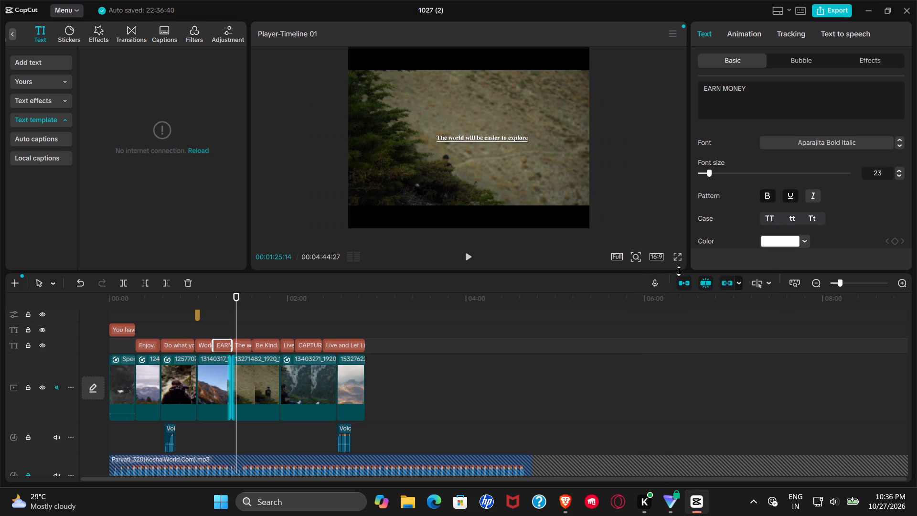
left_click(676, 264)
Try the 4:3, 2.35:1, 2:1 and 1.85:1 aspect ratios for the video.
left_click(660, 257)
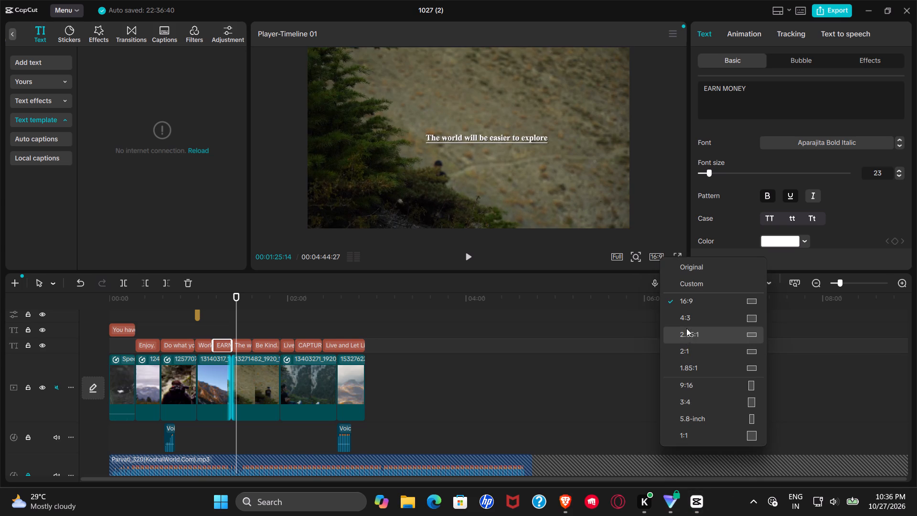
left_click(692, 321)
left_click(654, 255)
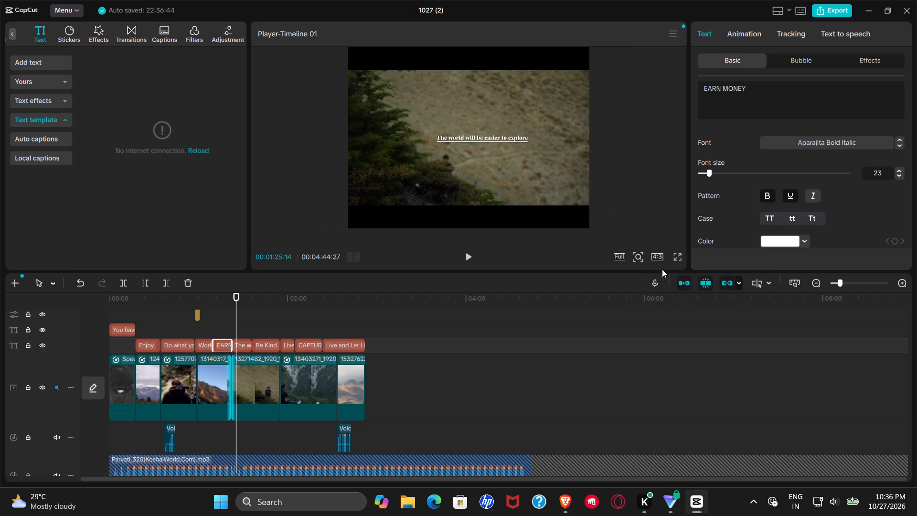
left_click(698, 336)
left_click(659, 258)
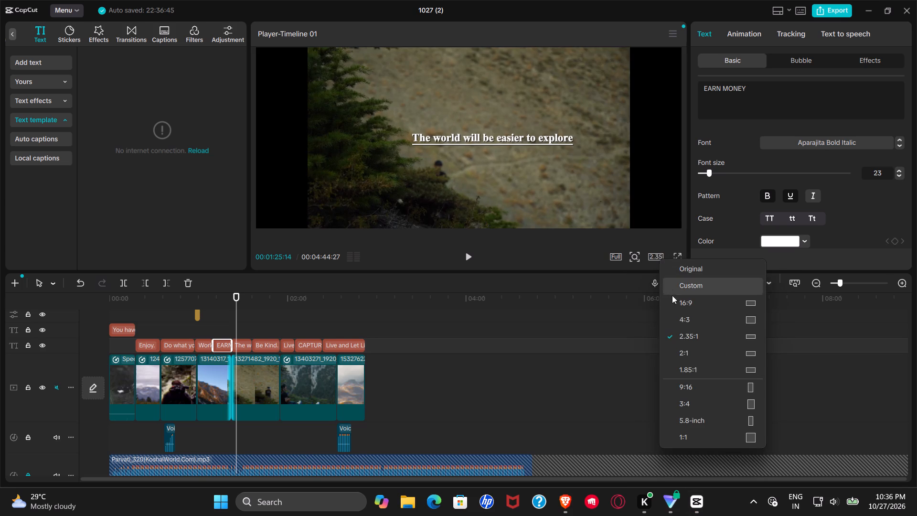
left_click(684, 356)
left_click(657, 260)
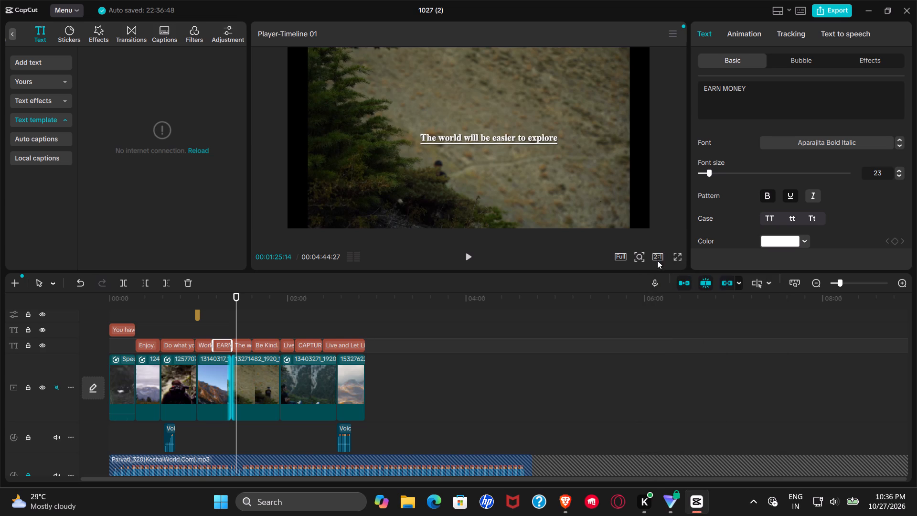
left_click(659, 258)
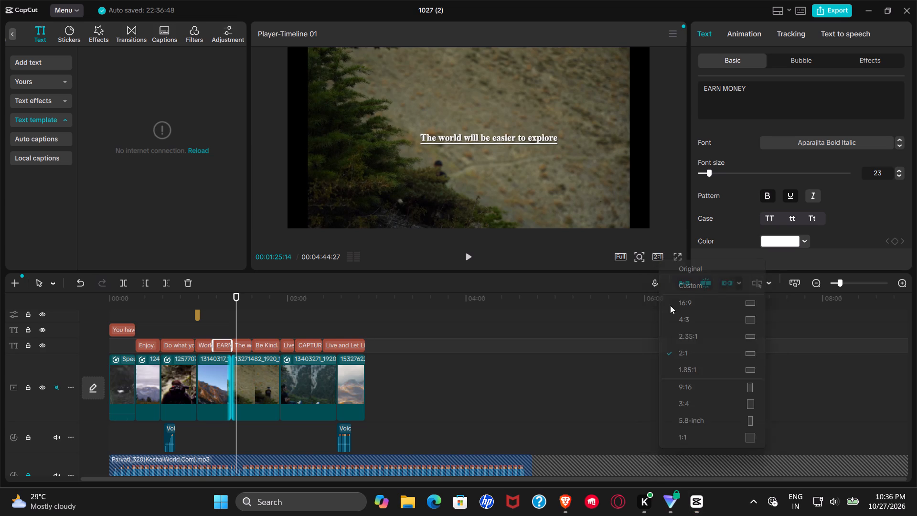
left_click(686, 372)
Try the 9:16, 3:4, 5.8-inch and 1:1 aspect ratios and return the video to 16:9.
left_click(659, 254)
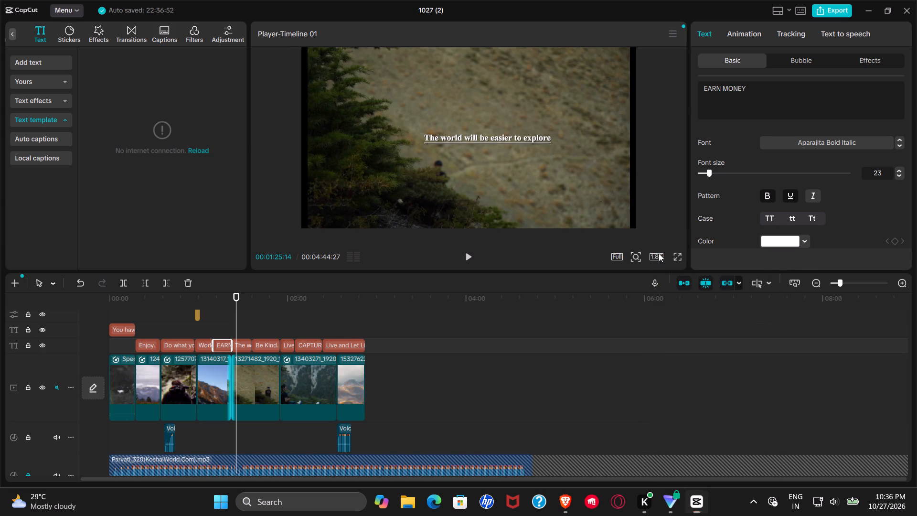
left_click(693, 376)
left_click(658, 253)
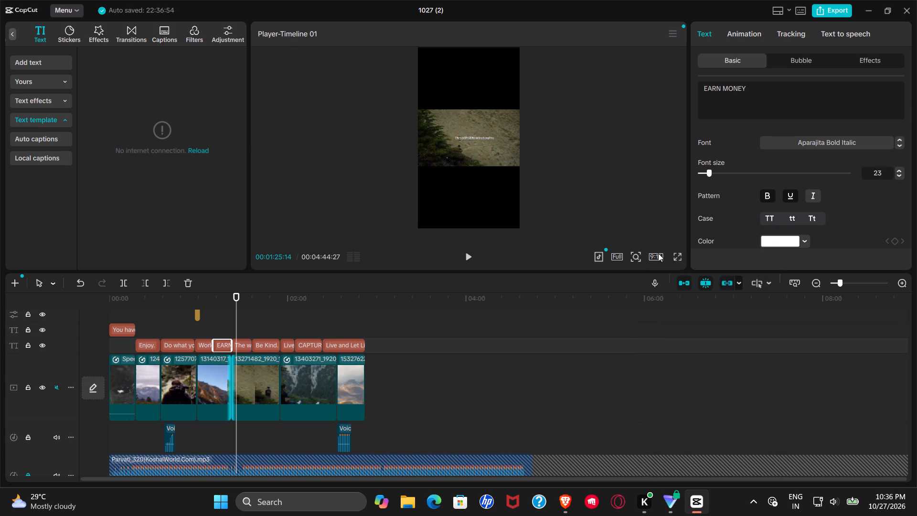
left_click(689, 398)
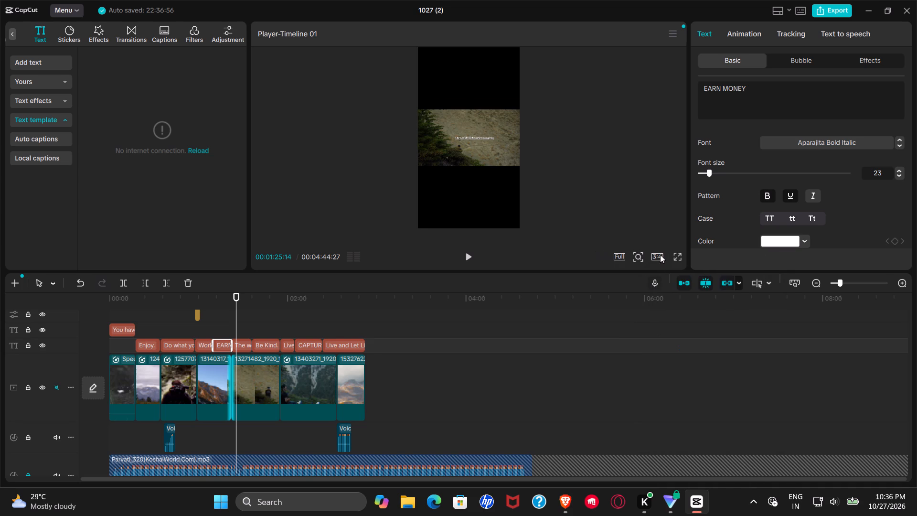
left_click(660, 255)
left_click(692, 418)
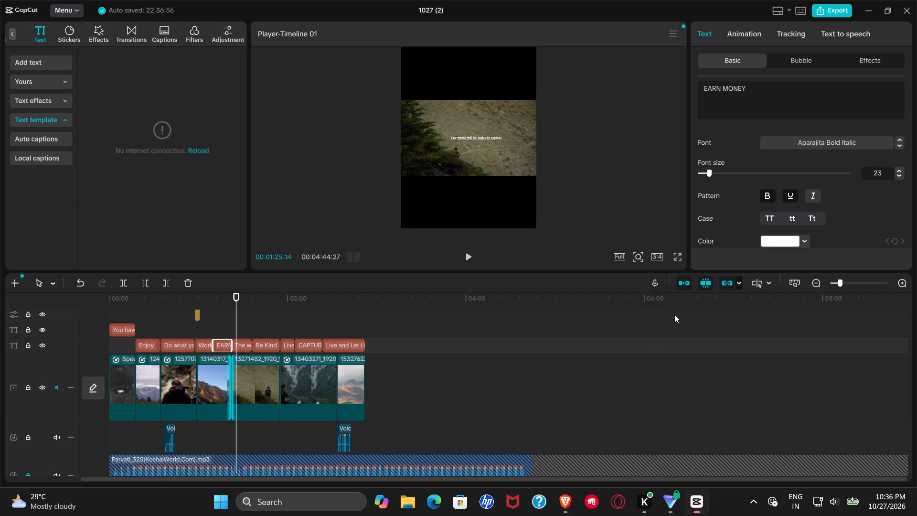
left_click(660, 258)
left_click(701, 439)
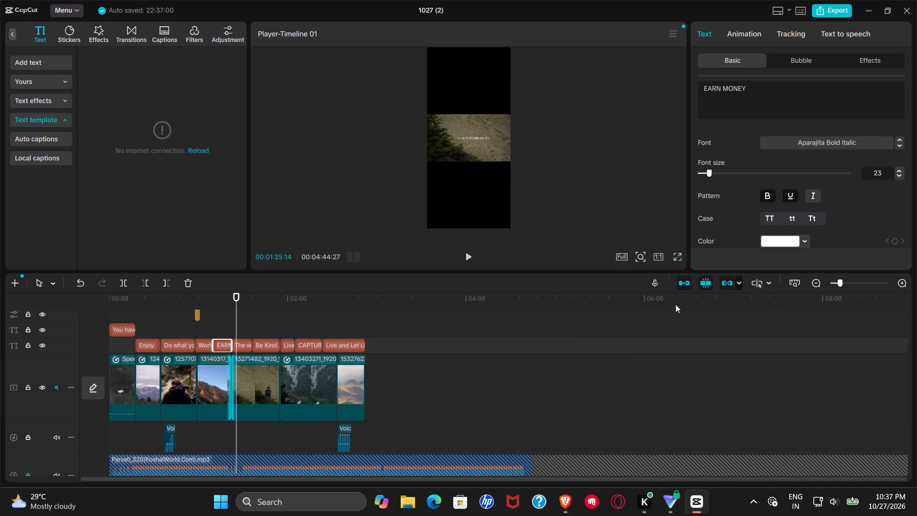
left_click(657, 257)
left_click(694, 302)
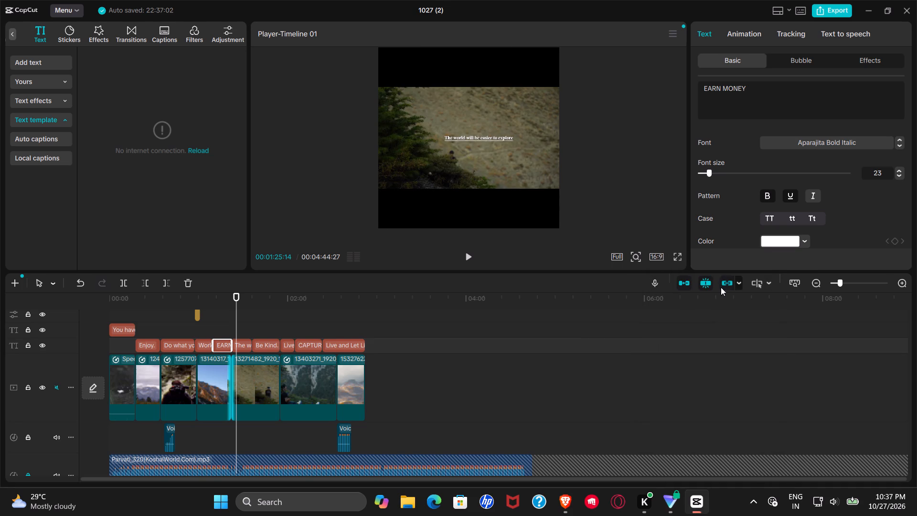
Play the video in full screen, skipping ahead to the CAPTURE EVERY MOMENTS title, and return the playhead to the start of the timeline.
left_click(679, 258)
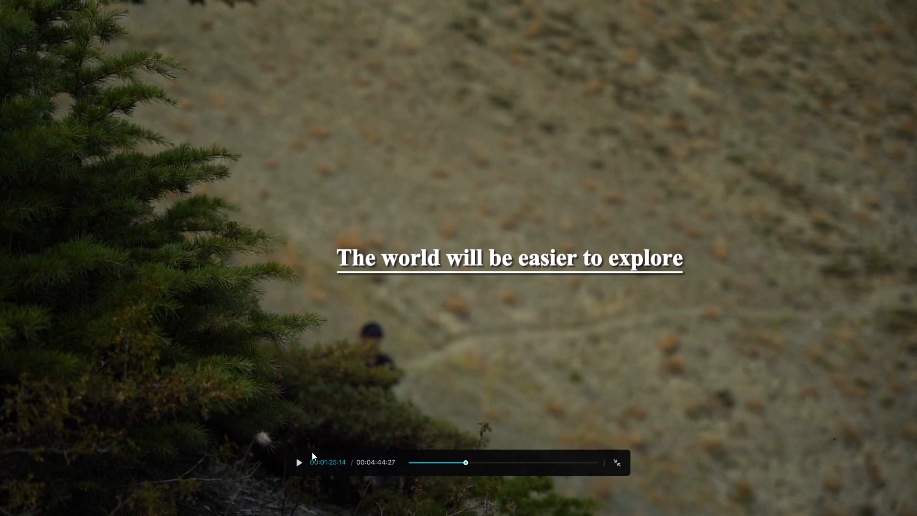
left_click(294, 452)
left_click(299, 460)
left_click(476, 462)
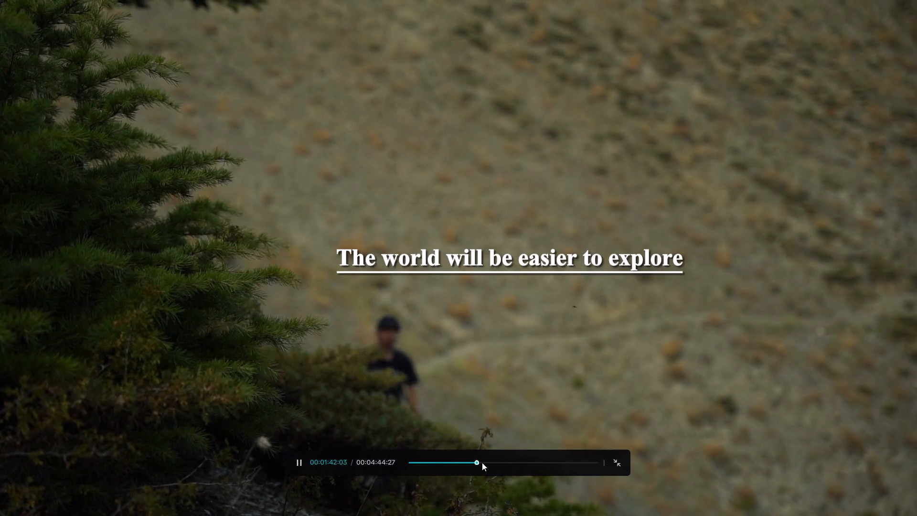
left_click(495, 463)
left_click(495, 465)
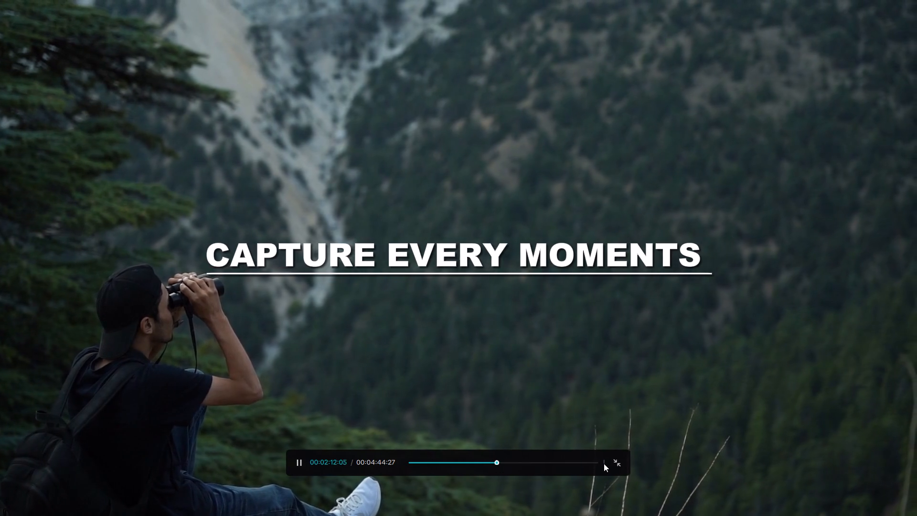
left_click(606, 462)
left_click(609, 462)
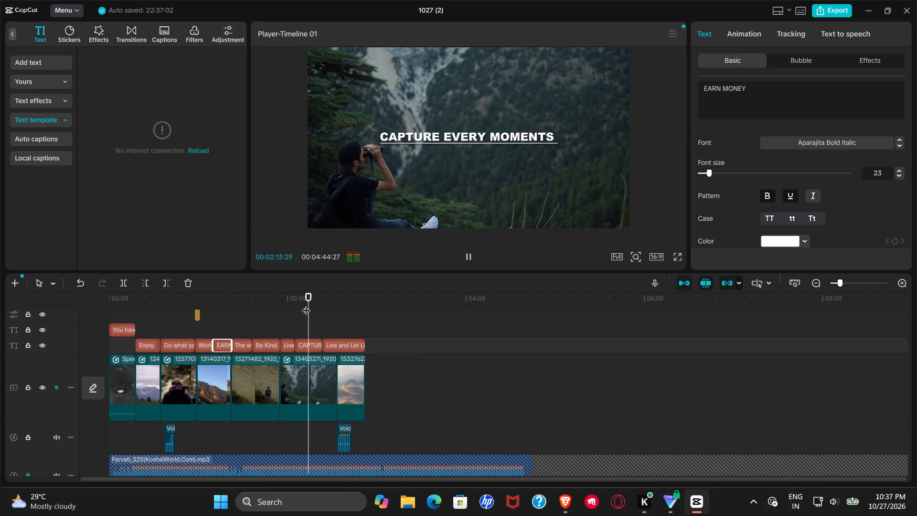
left_click_drag(307, 304, 66, 310)
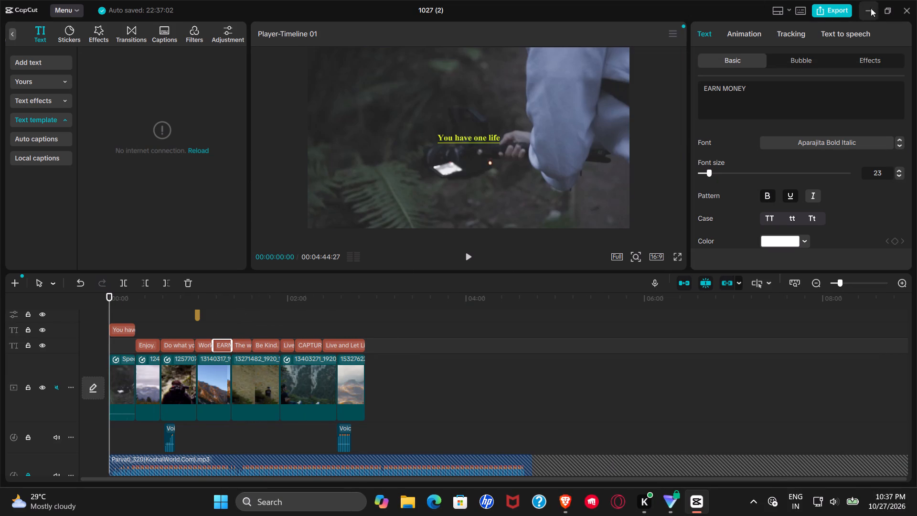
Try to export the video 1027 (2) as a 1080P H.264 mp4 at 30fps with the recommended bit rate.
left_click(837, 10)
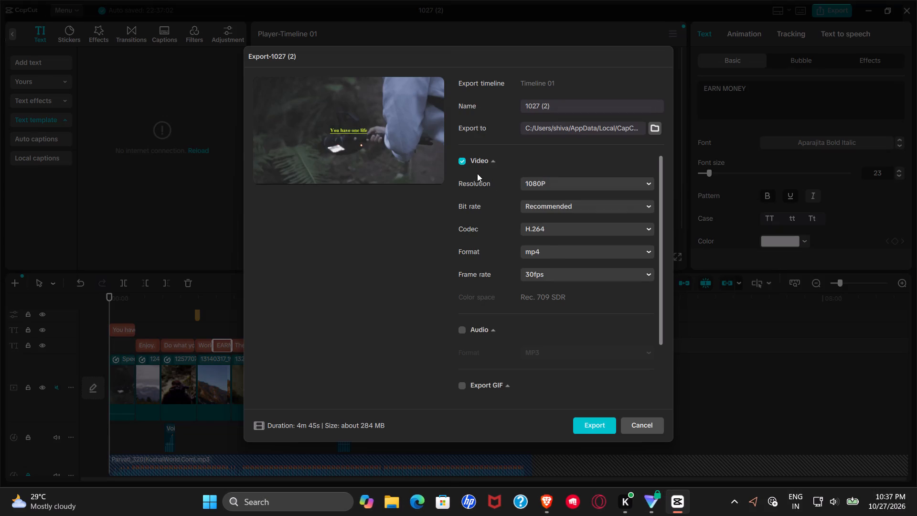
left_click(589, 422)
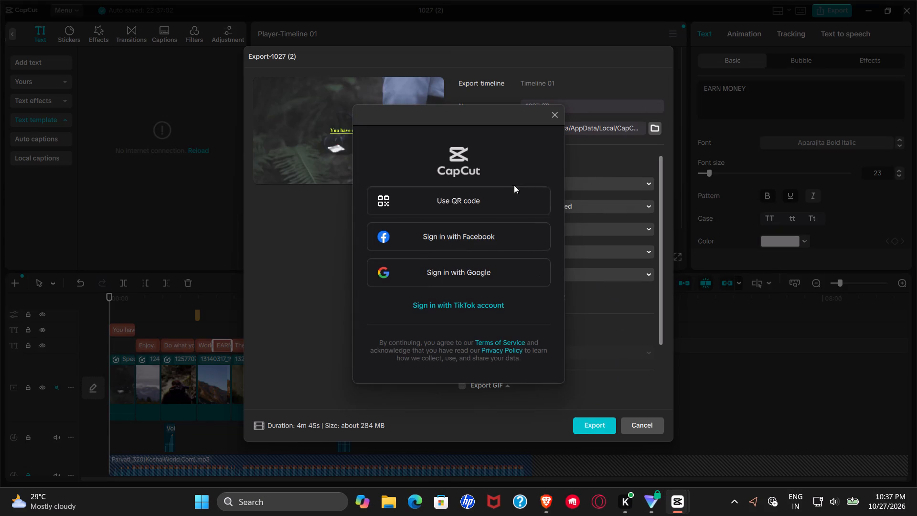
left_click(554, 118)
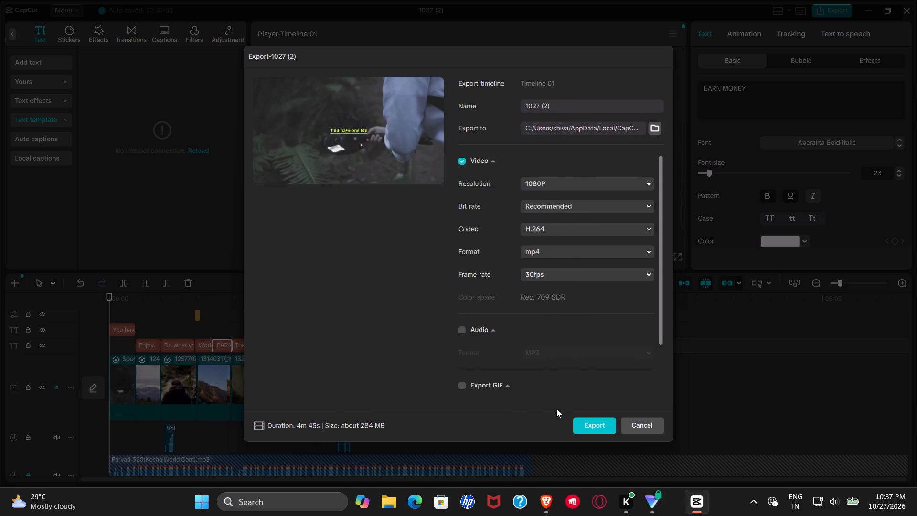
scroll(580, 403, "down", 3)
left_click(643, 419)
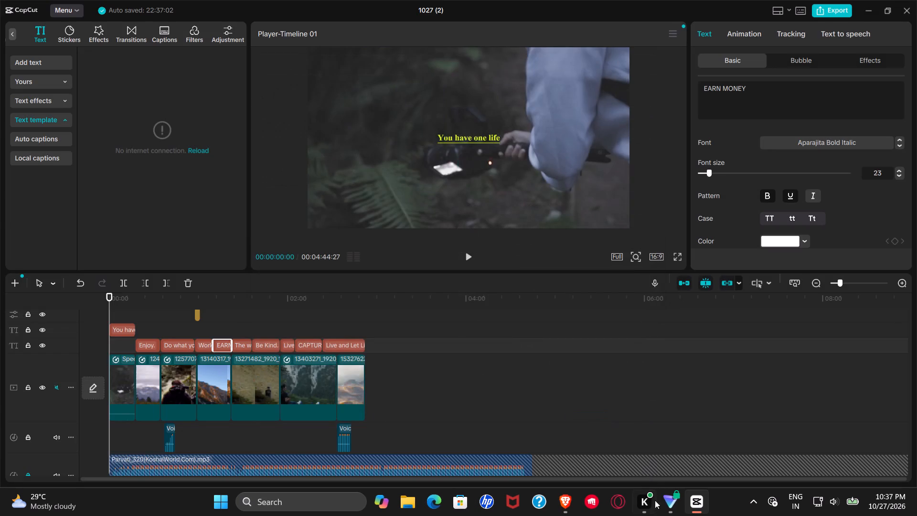